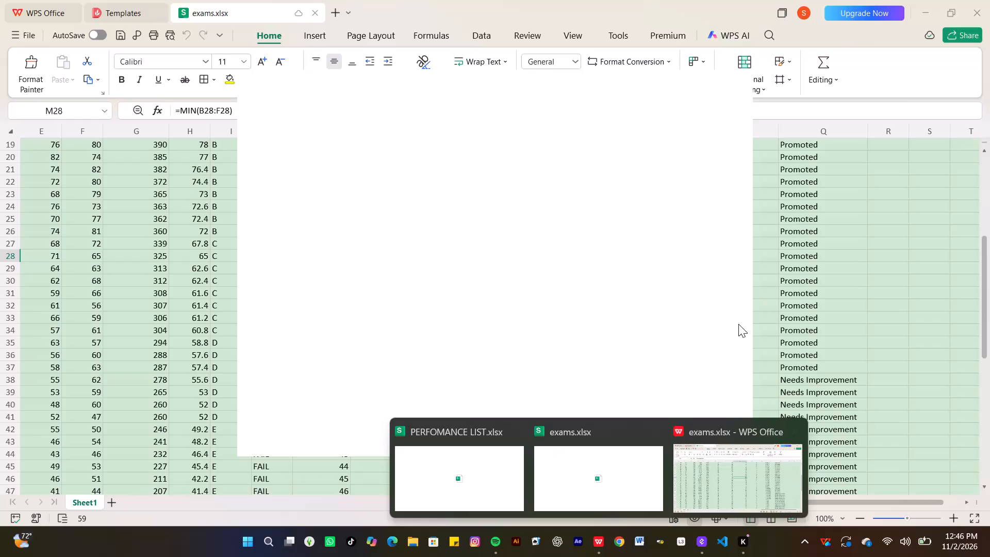
Switch to the exams.xlsx workbook in WPS Office and add a new blank worksheet after Sheet1.
{"action": "left_click", "coordinate": [785, 293]}
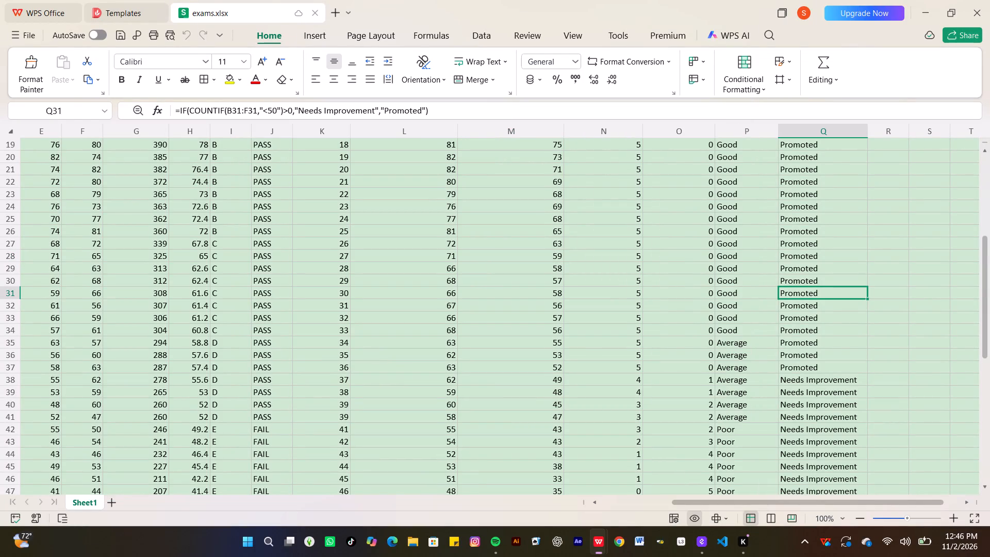
{"action": "scroll", "coordinate": [604, 363], "scroll_direction": "up", "scroll_amount": 2}
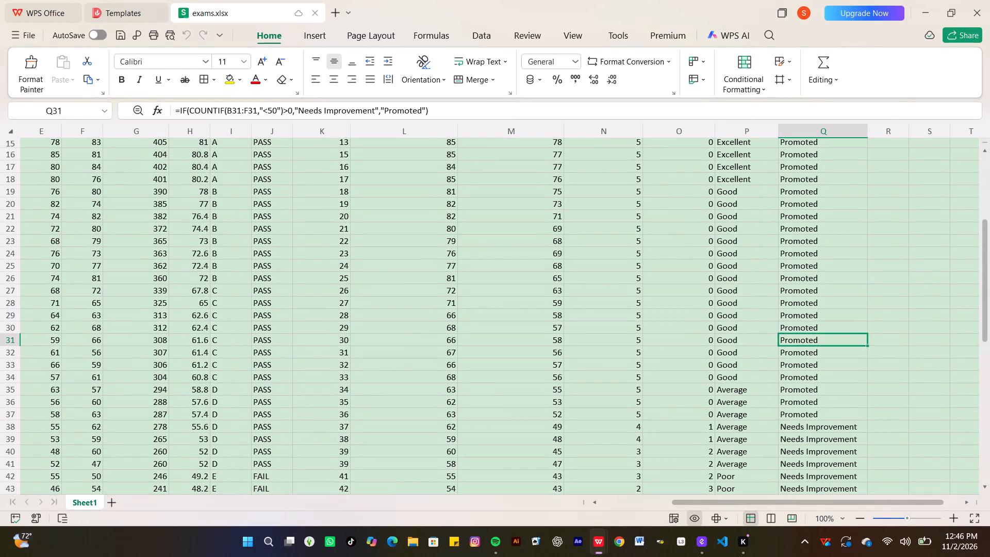
{"action": "scroll", "coordinate": [580, 327], "scroll_direction": "left", "scroll_amount": 1}
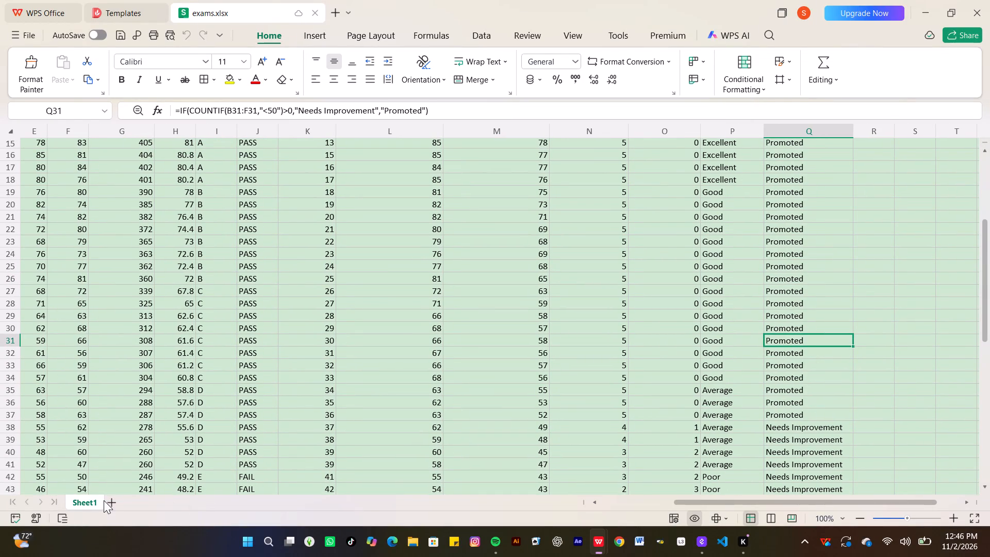
{"action": "left_click", "coordinate": [111, 503]}
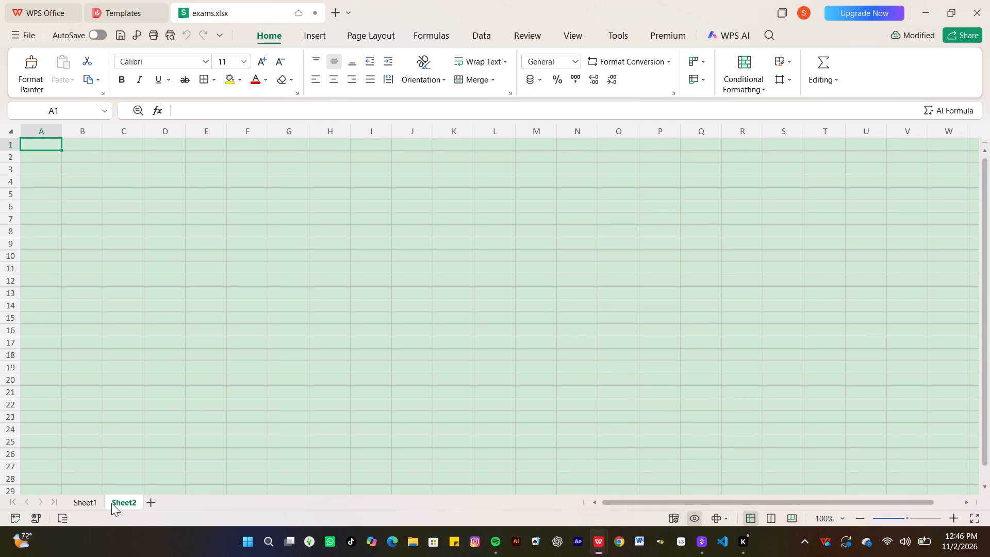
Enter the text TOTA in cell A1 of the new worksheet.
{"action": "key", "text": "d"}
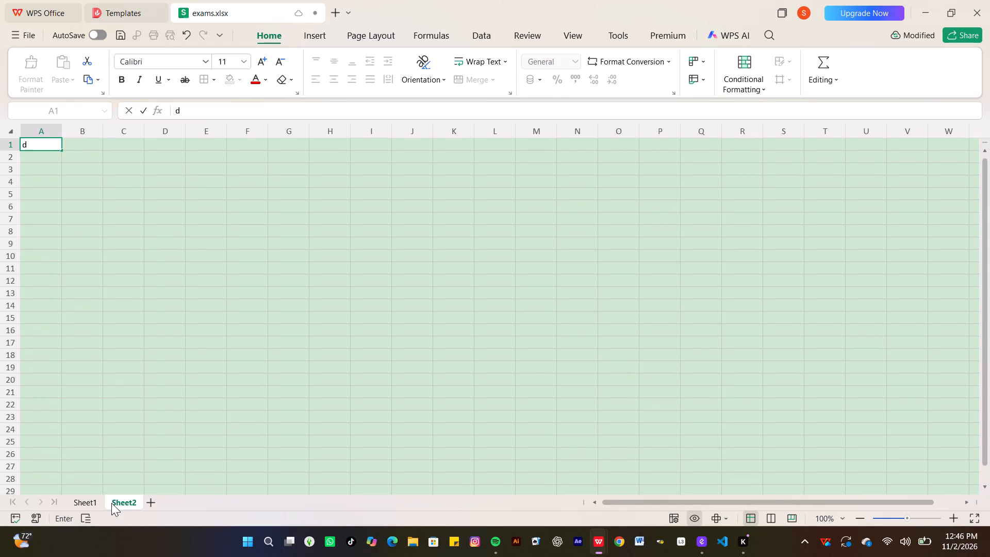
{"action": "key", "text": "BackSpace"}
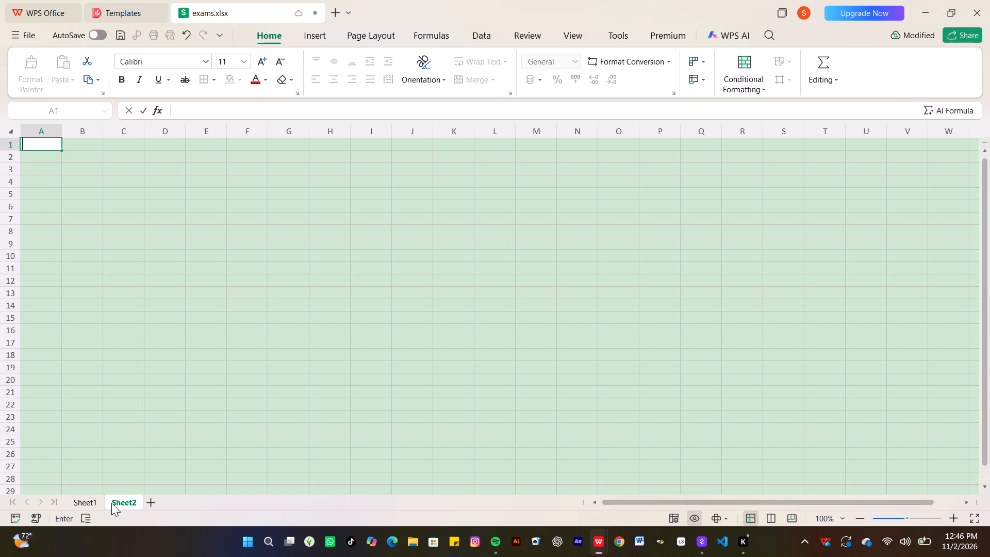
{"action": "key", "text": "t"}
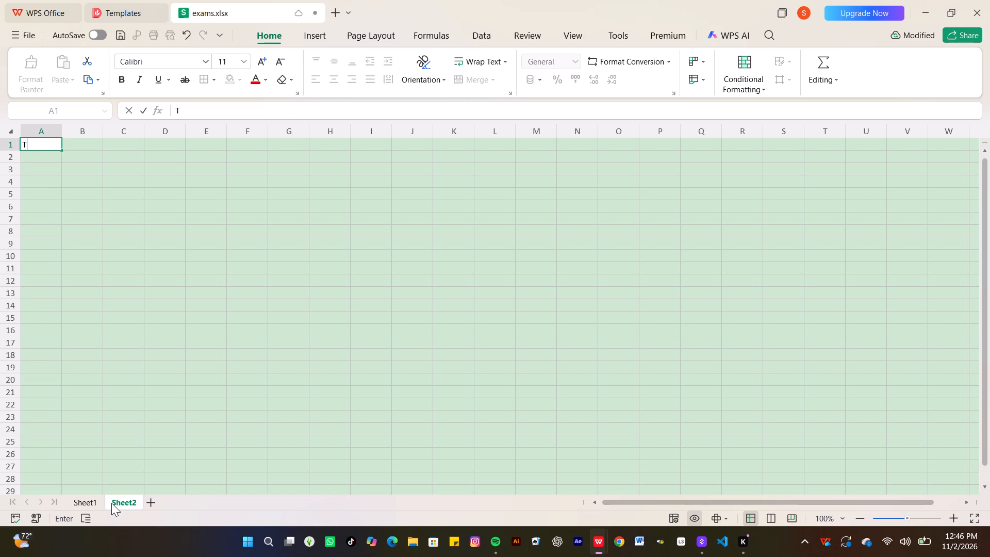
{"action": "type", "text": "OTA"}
Rename the new worksheet Sheet2 as Dashboard.
{"action": "left_click", "coordinate": [121, 498]}
{"action": "right_click", "coordinate": [121, 498]}
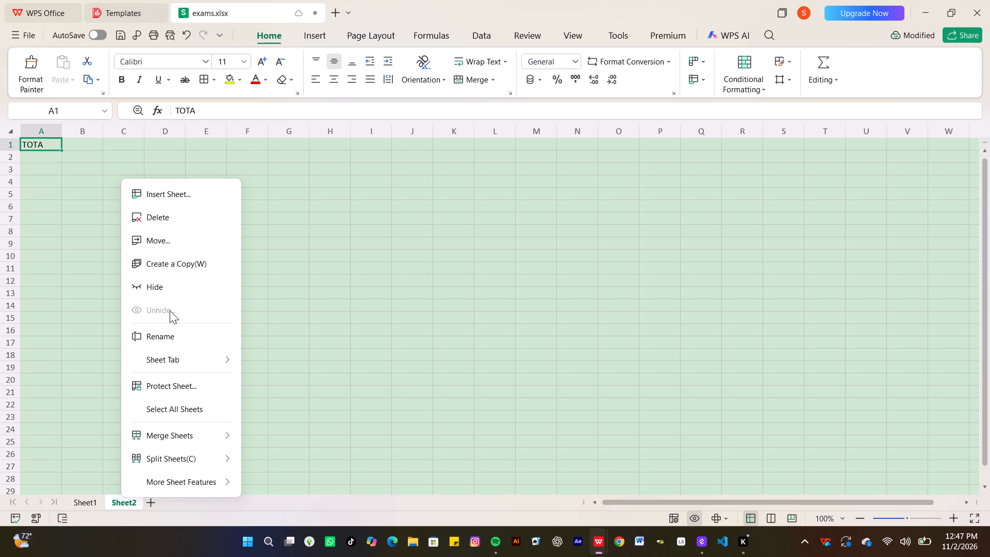
{"action": "left_click", "coordinate": [158, 342]}
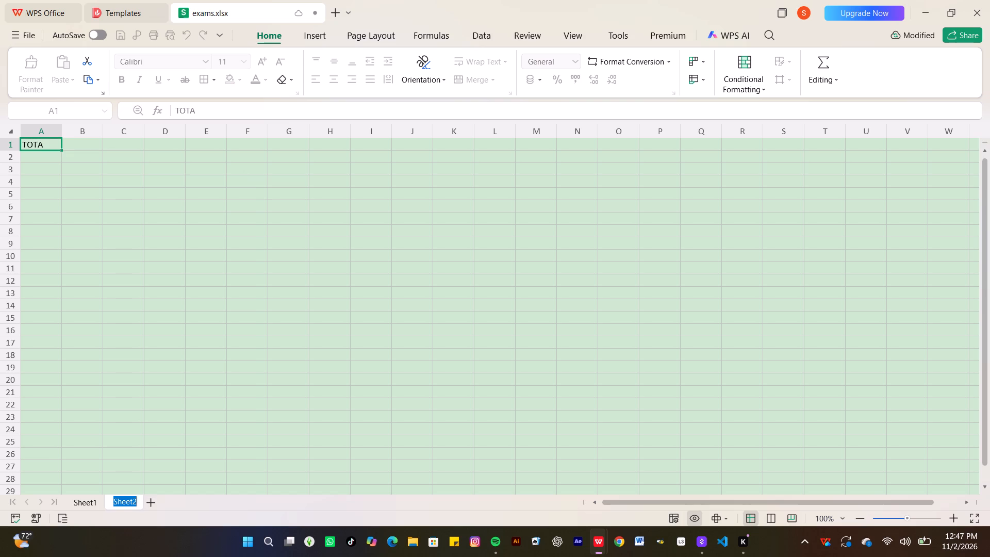
{"action": "key", "text": "d"}
{"action": "type", "text": "as"}
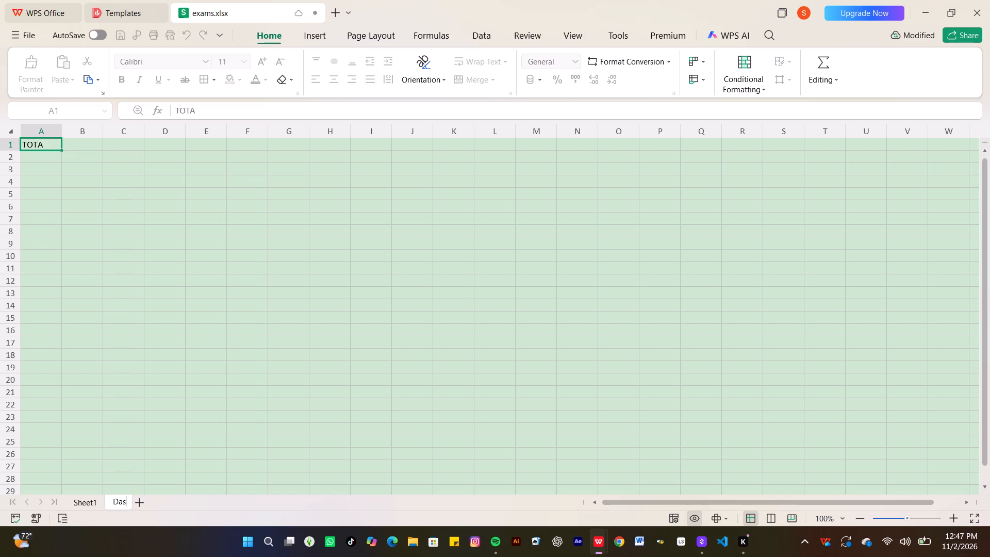
{"action": "key", "text": "h"}
{"action": "type", "text": "board"}
{"action": "key", "text": "Return"}
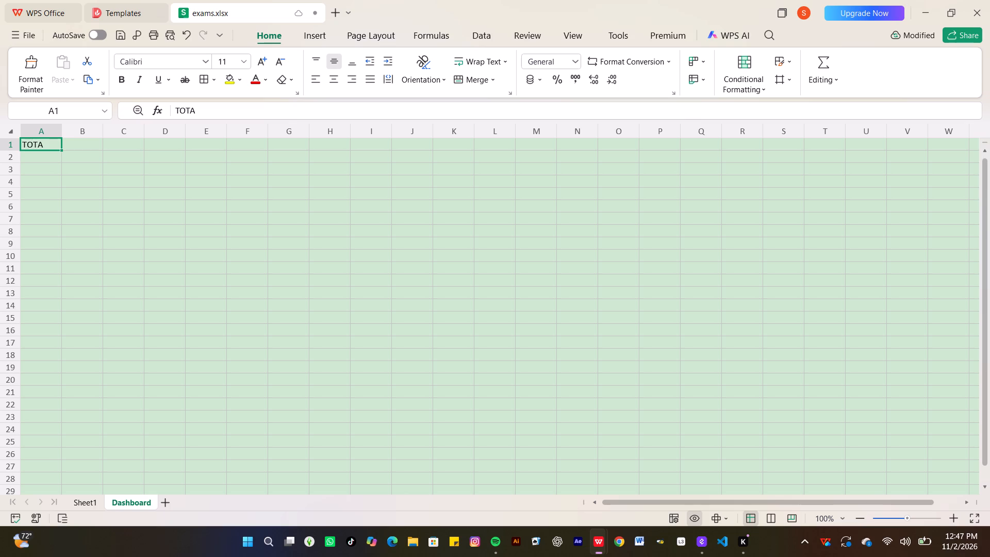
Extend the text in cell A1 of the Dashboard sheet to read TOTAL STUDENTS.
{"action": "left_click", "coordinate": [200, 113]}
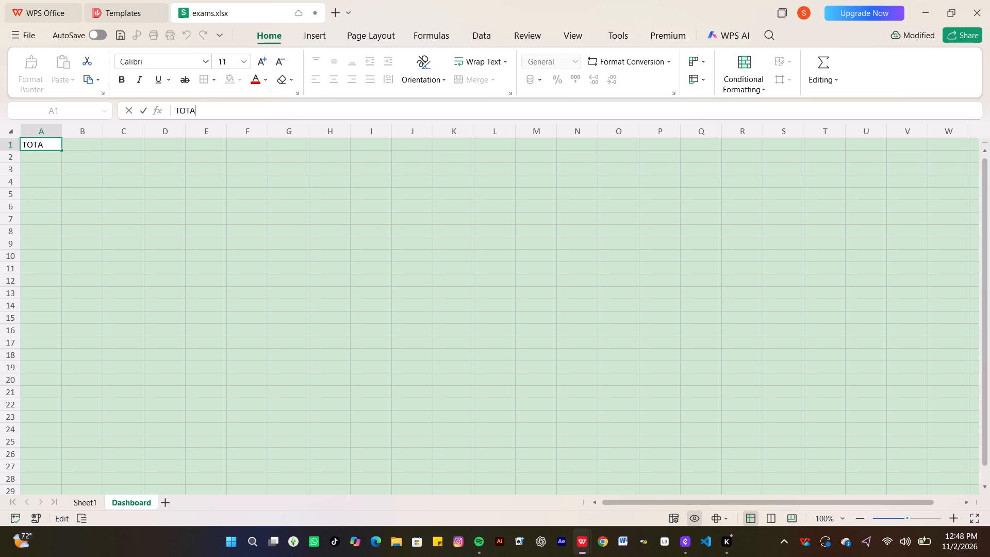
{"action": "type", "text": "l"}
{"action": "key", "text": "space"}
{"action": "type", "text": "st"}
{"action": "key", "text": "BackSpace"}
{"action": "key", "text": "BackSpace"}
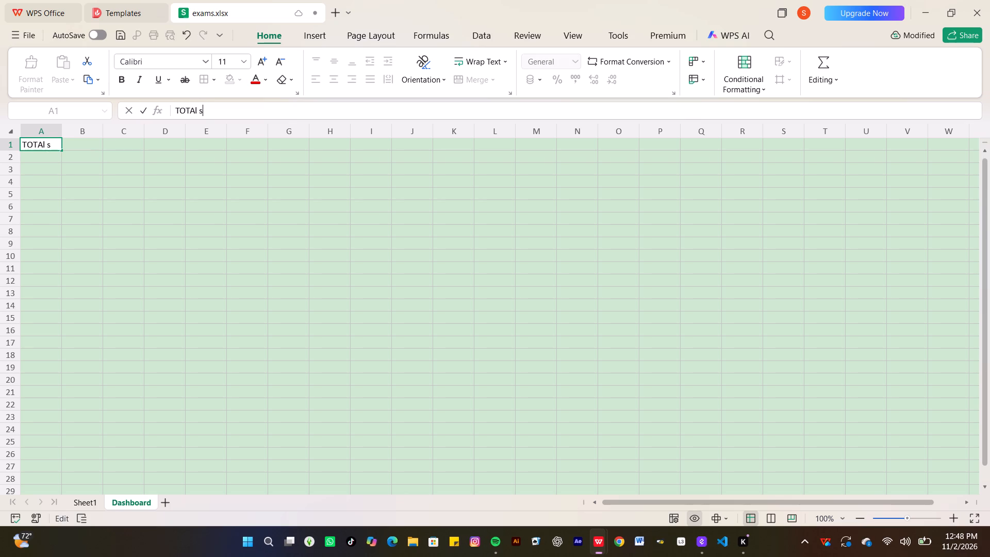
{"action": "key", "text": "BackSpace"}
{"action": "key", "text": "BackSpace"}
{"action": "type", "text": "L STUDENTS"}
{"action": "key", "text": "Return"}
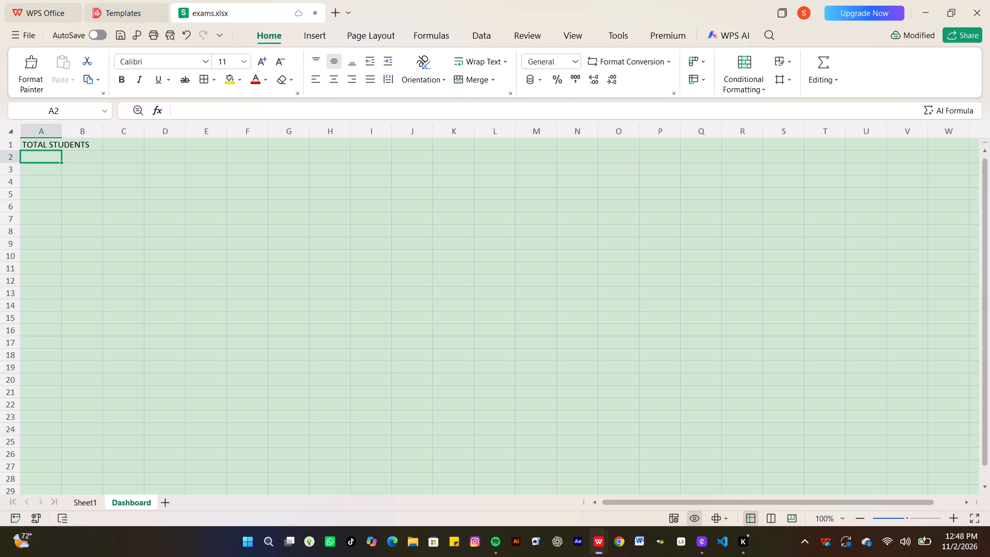
Auto-fit the width of column A to its text.
{"action": "double_click", "coordinate": [61, 135]}
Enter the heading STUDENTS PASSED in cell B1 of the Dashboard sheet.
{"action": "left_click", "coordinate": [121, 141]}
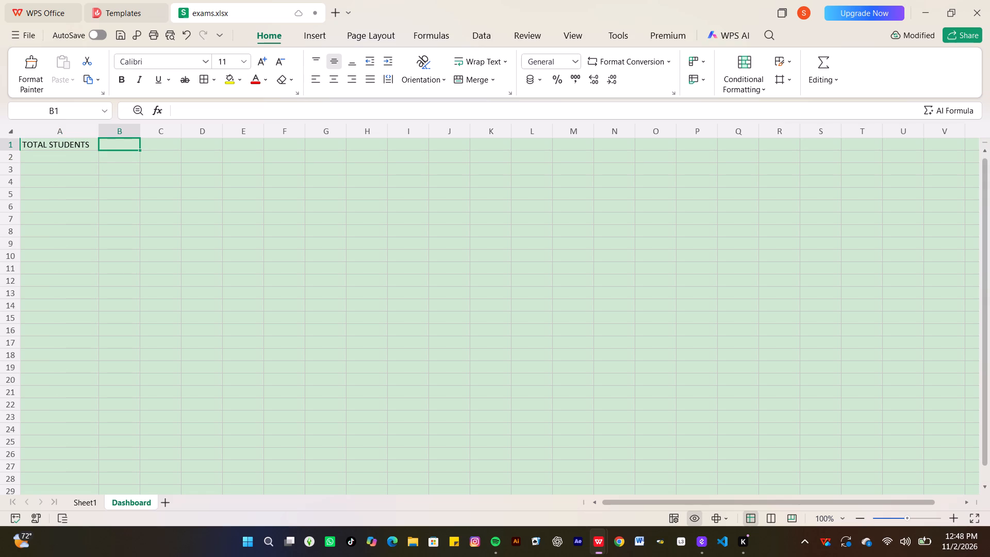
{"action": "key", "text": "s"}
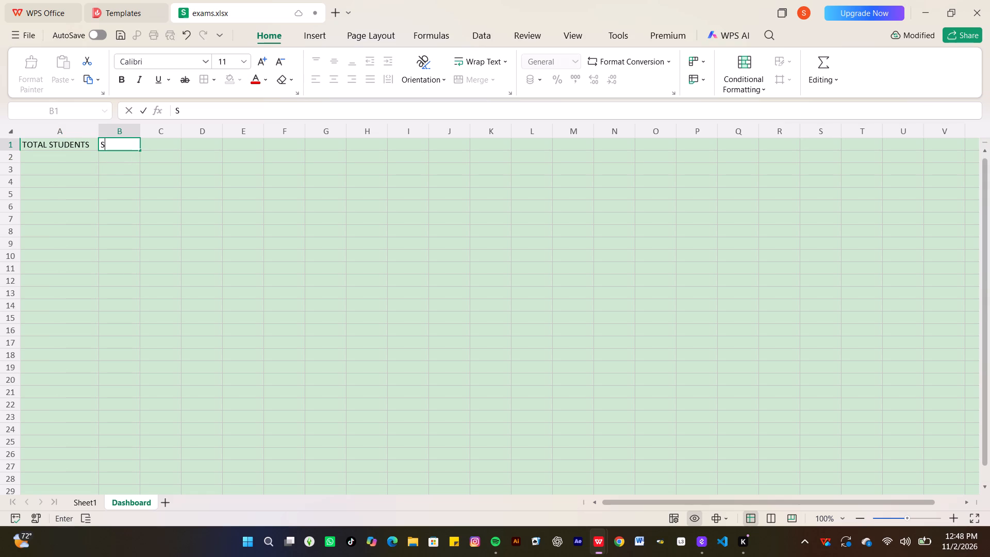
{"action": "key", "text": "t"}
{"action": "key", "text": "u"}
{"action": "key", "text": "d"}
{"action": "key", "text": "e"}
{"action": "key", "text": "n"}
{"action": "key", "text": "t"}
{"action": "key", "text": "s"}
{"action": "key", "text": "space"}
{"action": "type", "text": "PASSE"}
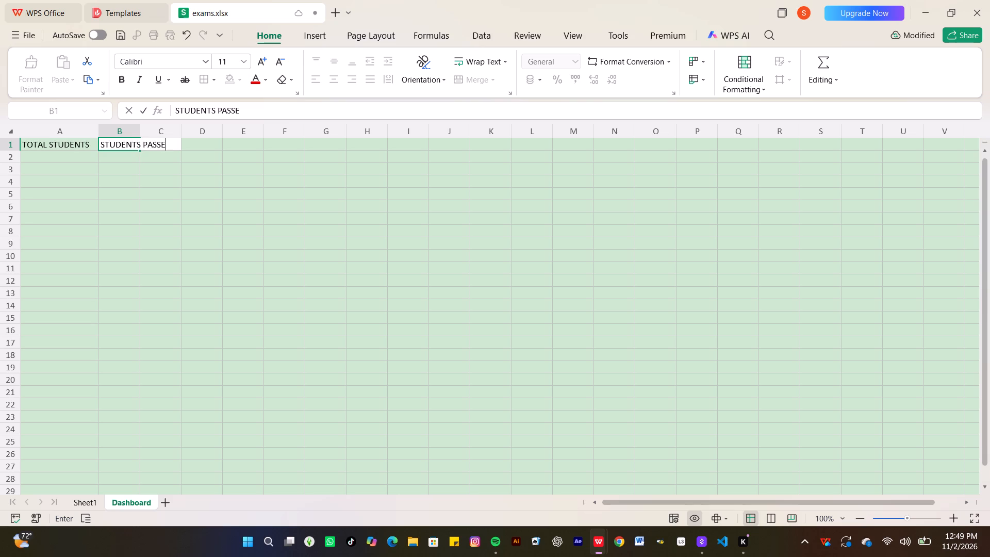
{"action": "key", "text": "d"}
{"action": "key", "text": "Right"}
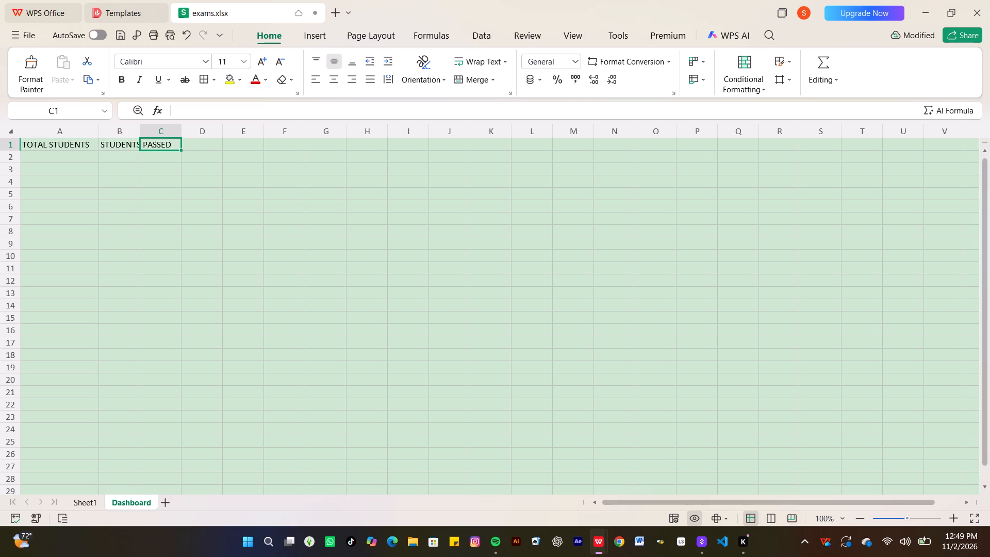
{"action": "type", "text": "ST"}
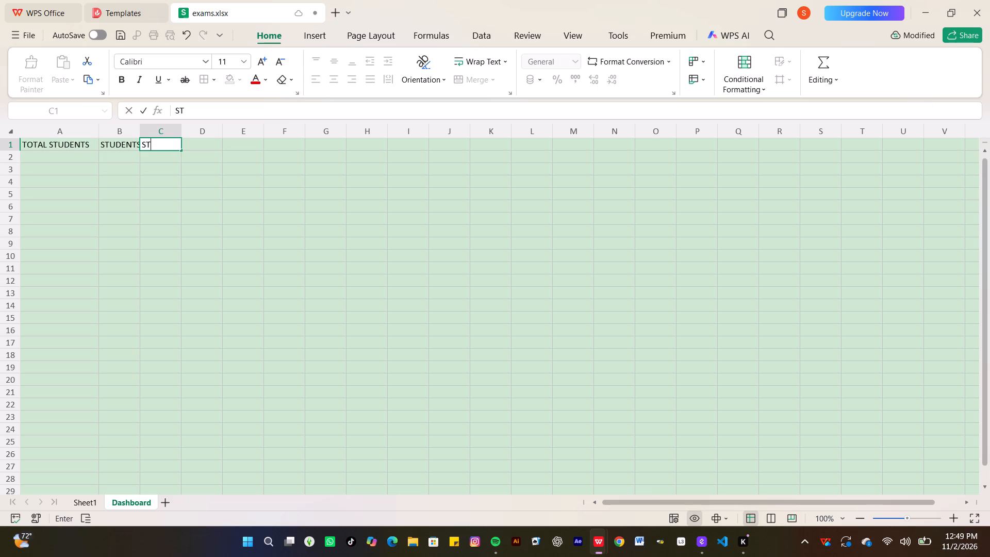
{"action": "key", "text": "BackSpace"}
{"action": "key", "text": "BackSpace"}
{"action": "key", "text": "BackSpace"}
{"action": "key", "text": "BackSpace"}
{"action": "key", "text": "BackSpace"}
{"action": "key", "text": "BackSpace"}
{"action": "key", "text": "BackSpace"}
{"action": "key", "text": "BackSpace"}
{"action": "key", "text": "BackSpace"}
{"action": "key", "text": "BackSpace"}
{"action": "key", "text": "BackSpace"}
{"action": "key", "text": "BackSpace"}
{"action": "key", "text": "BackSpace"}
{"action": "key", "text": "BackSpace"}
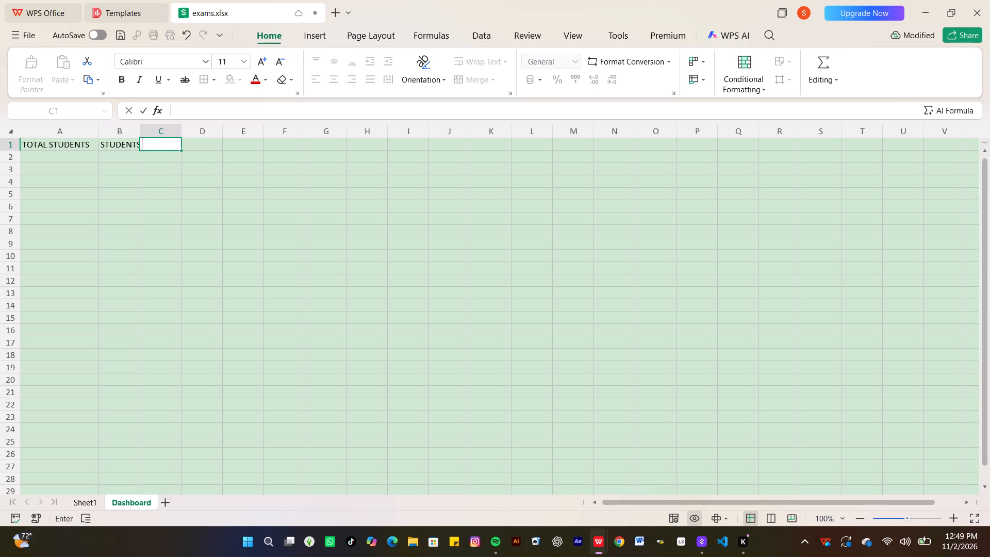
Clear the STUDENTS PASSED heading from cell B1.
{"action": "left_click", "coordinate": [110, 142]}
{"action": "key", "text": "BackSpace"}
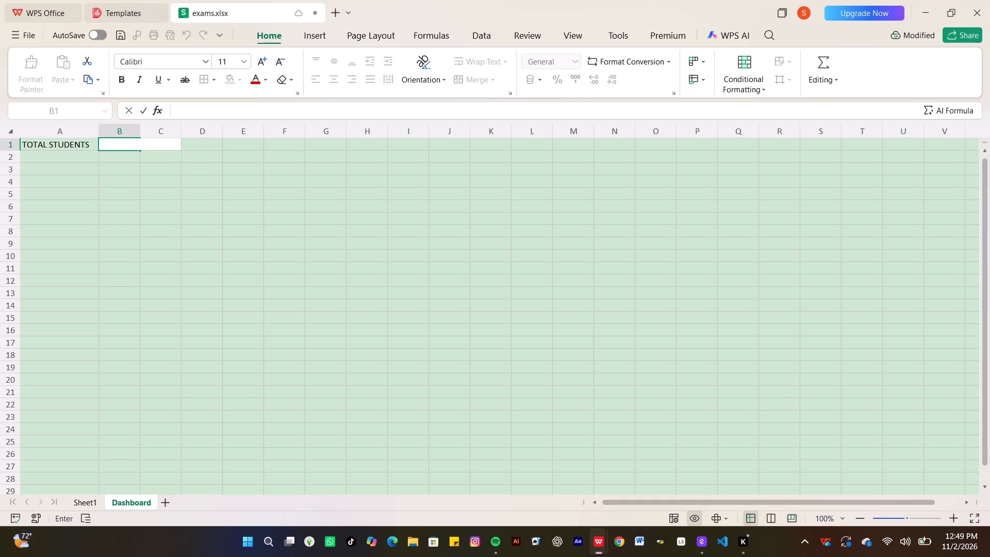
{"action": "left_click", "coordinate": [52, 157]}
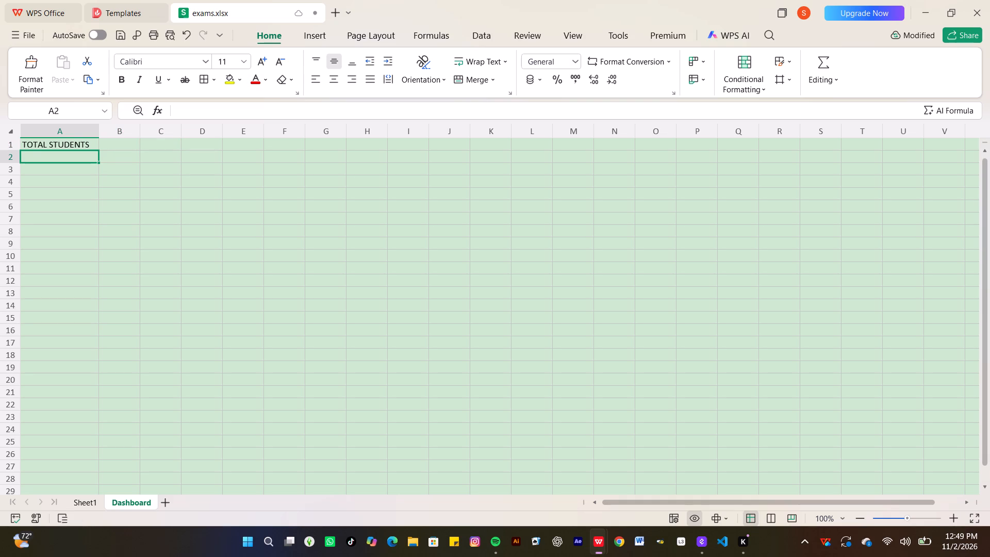
Replace the text in cell A1 of the Dashboard sheet with the title STUDENT EXAM PERFOMANCE DASHBOARD.
{"action": "left_click", "coordinate": [49, 138]}
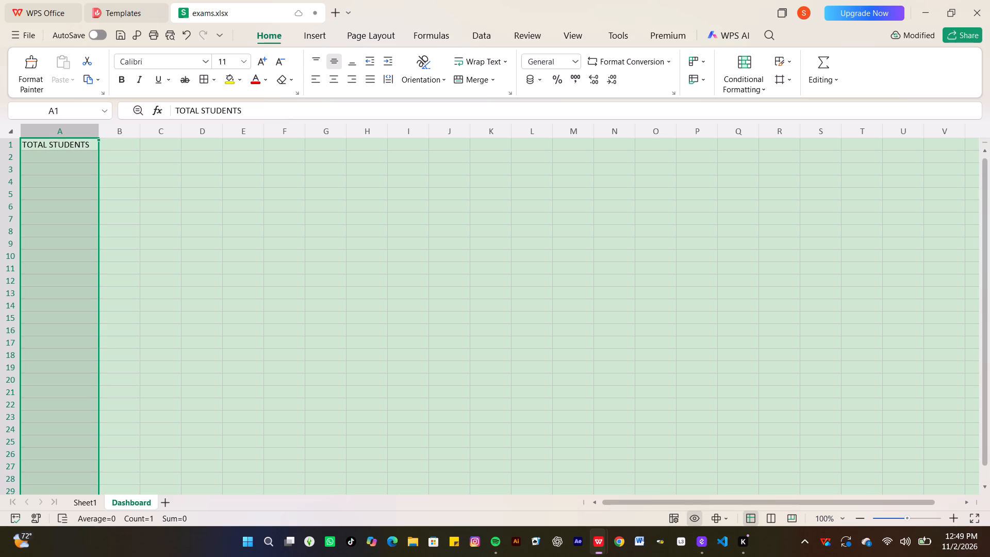
{"action": "left_click", "coordinate": [62, 142]}
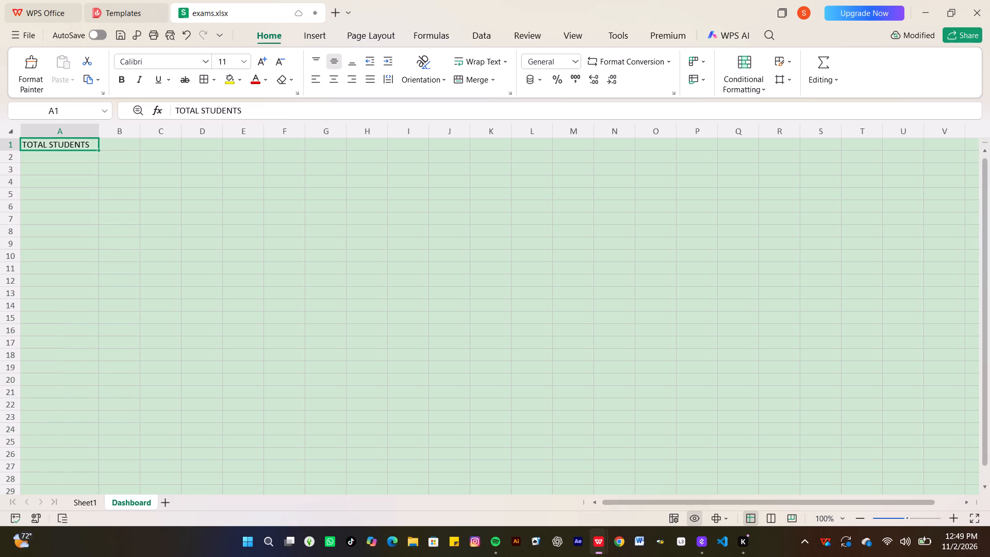
{"action": "type", "text": "STUDENT"}
{"action": "key", "text": "space"}
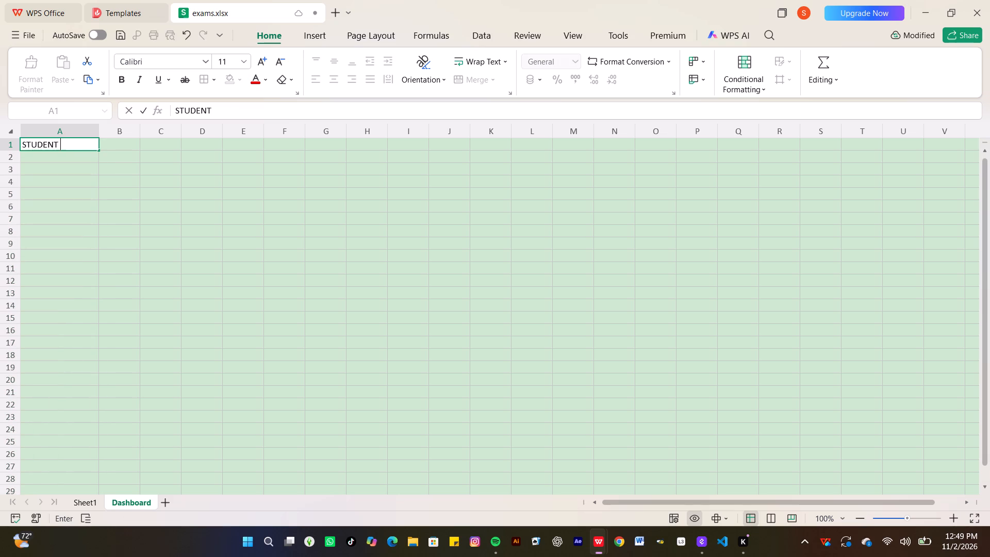
{"action": "type", "text": "EXAM"}
{"action": "key", "text": "space"}
{"action": "type", "text": "PERFOMA"}
{"action": "type", "text": "NCE"}
{"action": "key", "text": "space"}
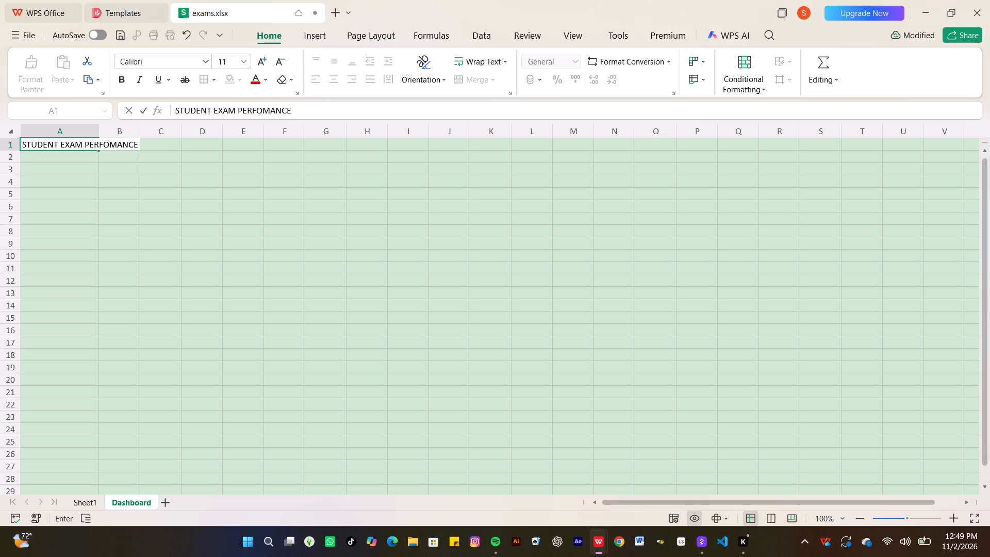
{"action": "key", "text": "d"}
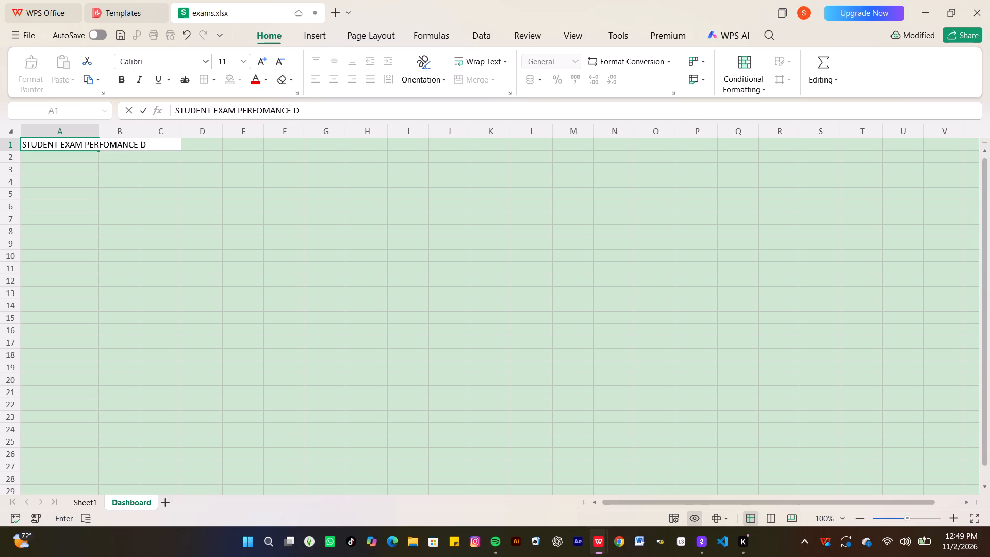
{"action": "type", "text": "ASH"}
{"action": "type", "text": "BO"}
{"action": "key", "text": "a"}
{"action": "type", "text": "RD"}
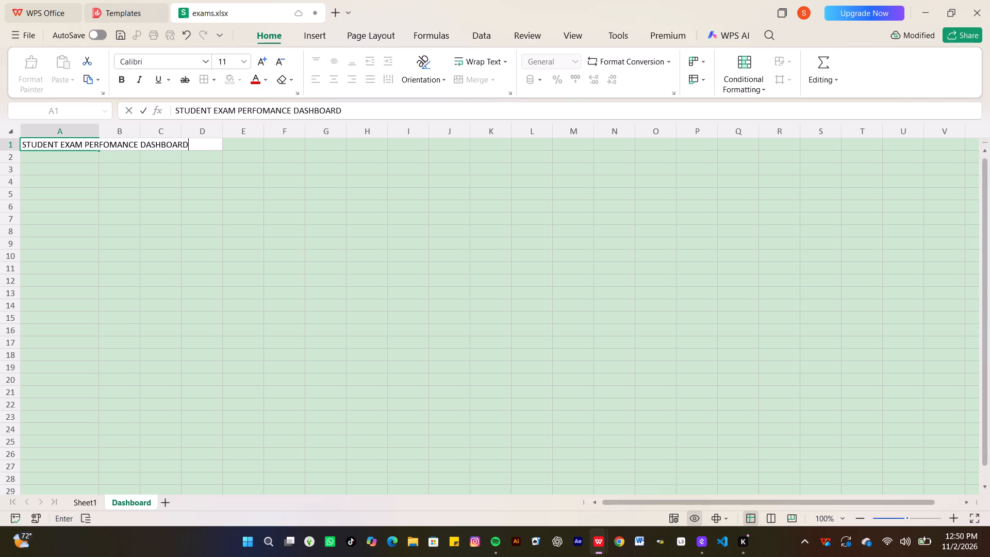
{"action": "key", "text": "Return"}
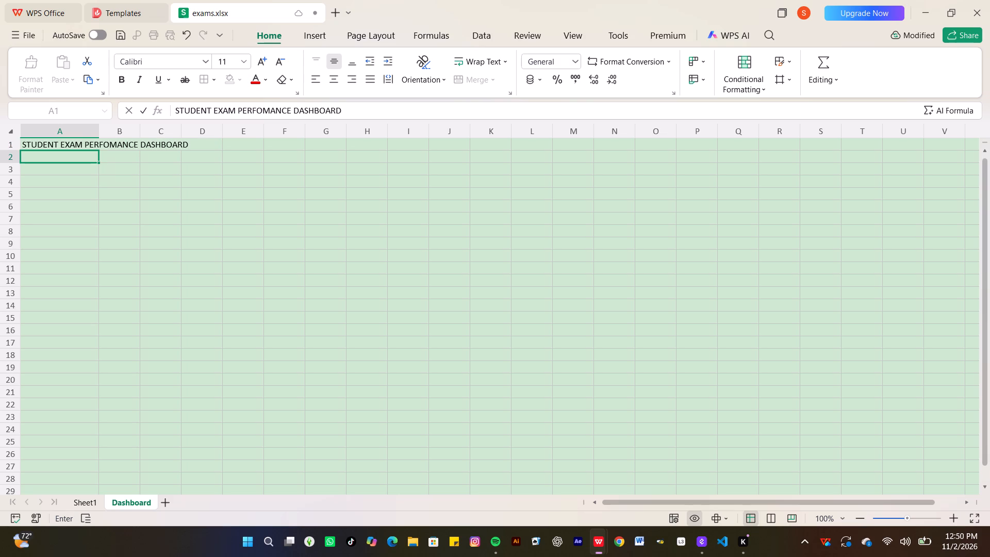
Auto-fit the width of column A to the dashboard title.
{"action": "double_click", "coordinate": [97, 128]}
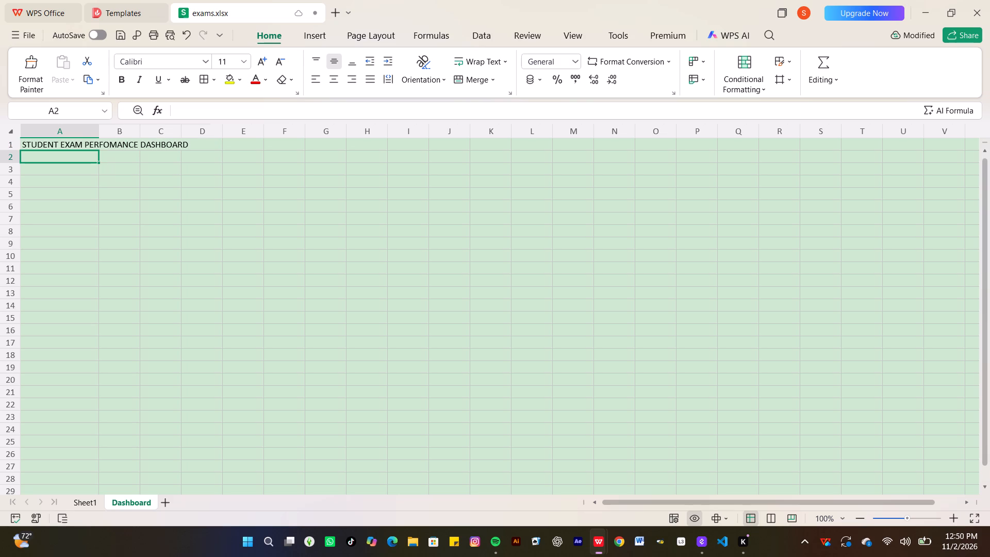
Enter the label Total students in cell A3 of the Dashboard sheet.
{"action": "left_click", "coordinate": [51, 167]}
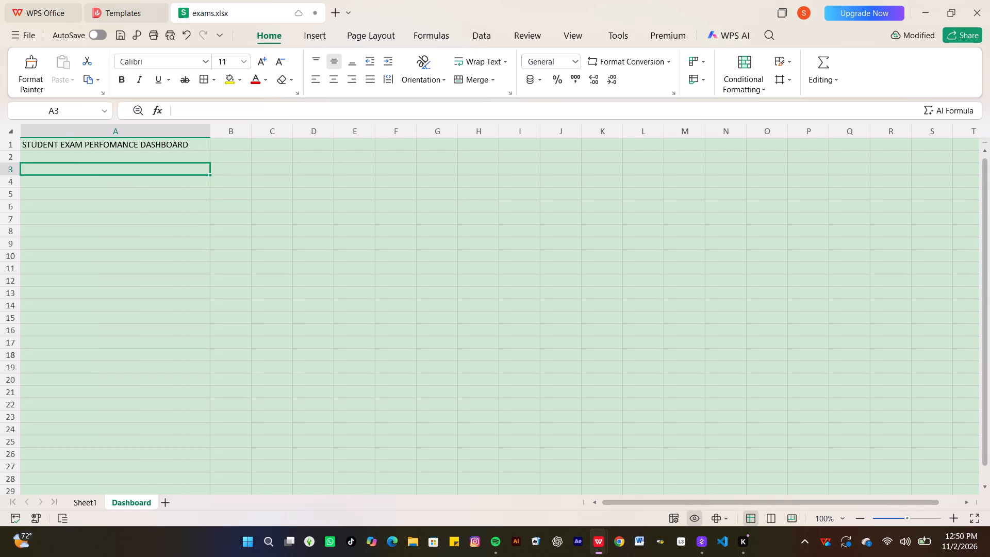
{"action": "key", "text": "t"}
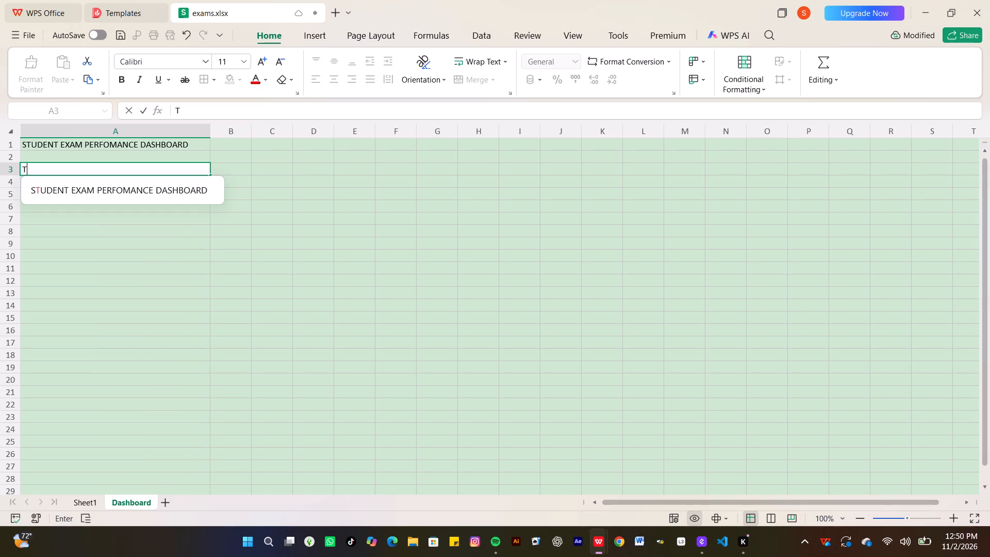
{"action": "key", "text": "o"}
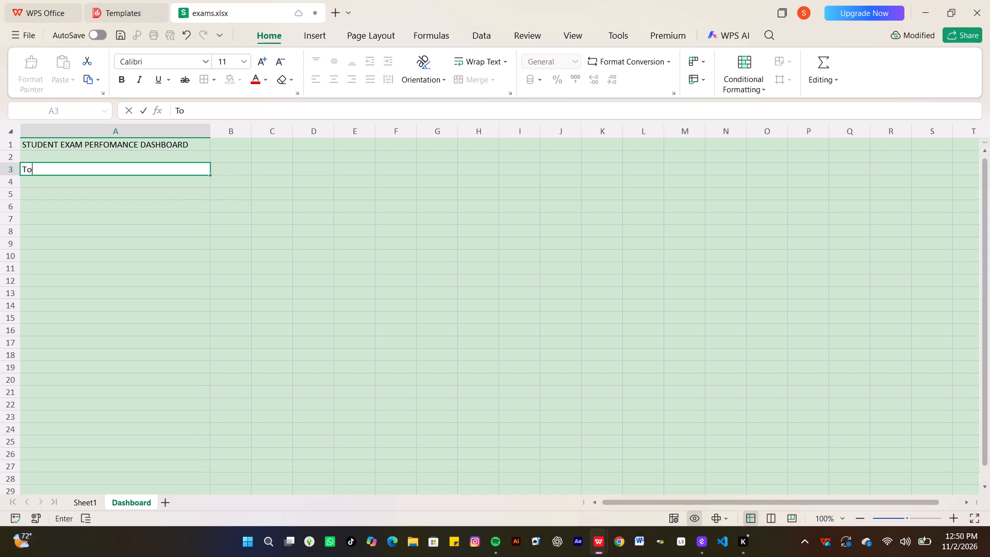
{"action": "key", "text": "t"}
{"action": "type", "text": "al s"}
{"action": "type", "text": "tu"}
{"action": "key", "text": "d"}
{"action": "type", "text": "ents"}
{"action": "key", "text": "Return"}
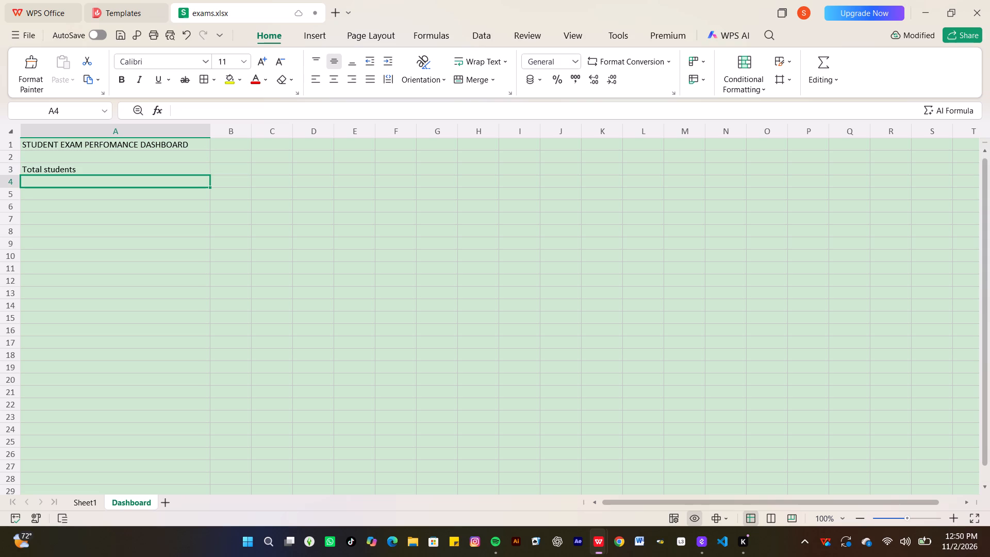
Enter the label Students passed in cell A4, below Total students.
{"action": "key", "text": "s"}
{"action": "key", "text": "BackSpace"}
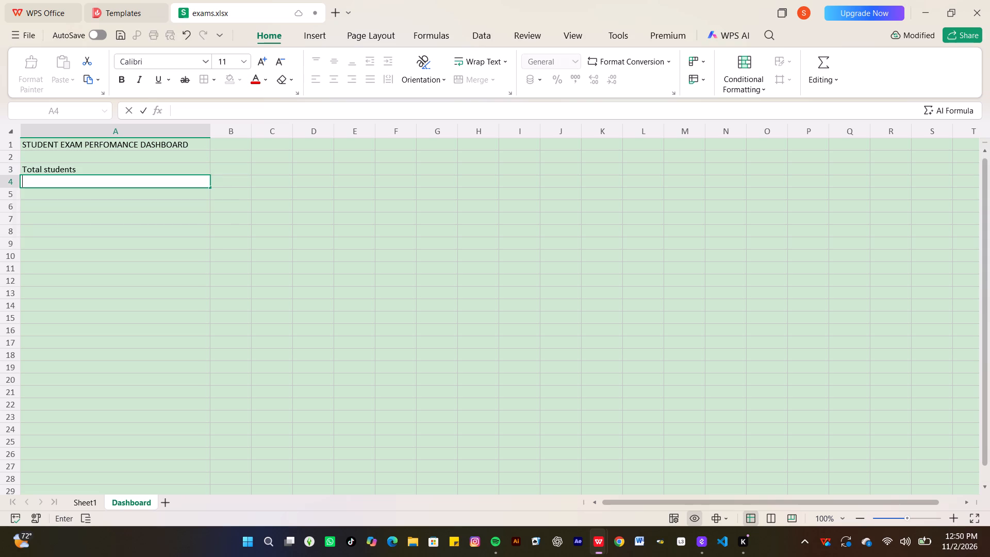
{"action": "key", "text": "s"}
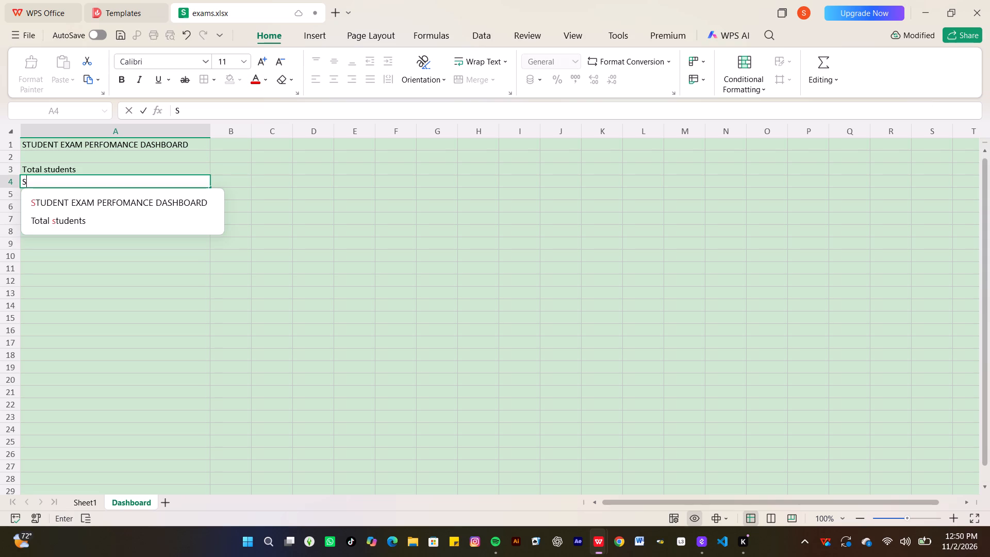
{"action": "key", "text": "t"}
{"action": "type", "text": "udents"}
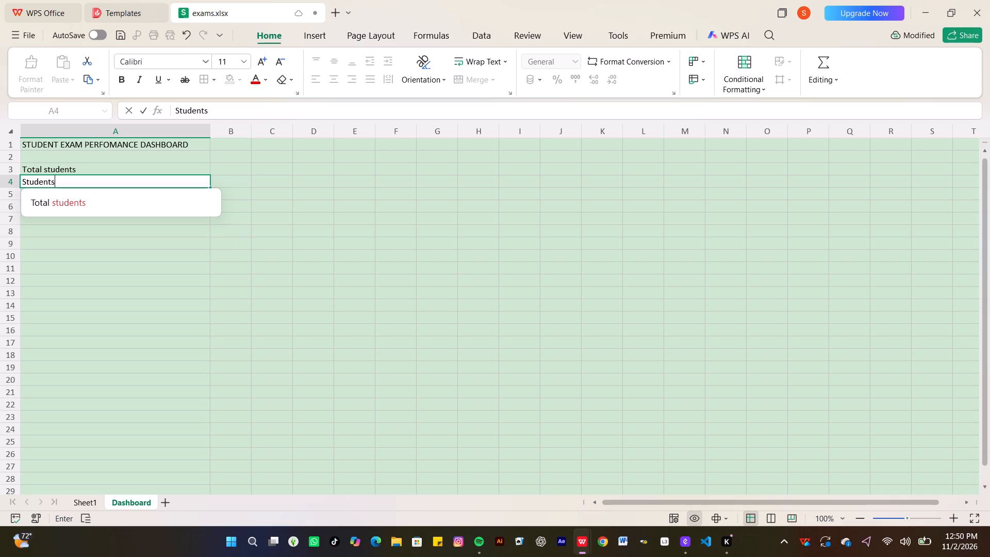
{"action": "key", "text": "space"}
{"action": "type", "text": "passed"}
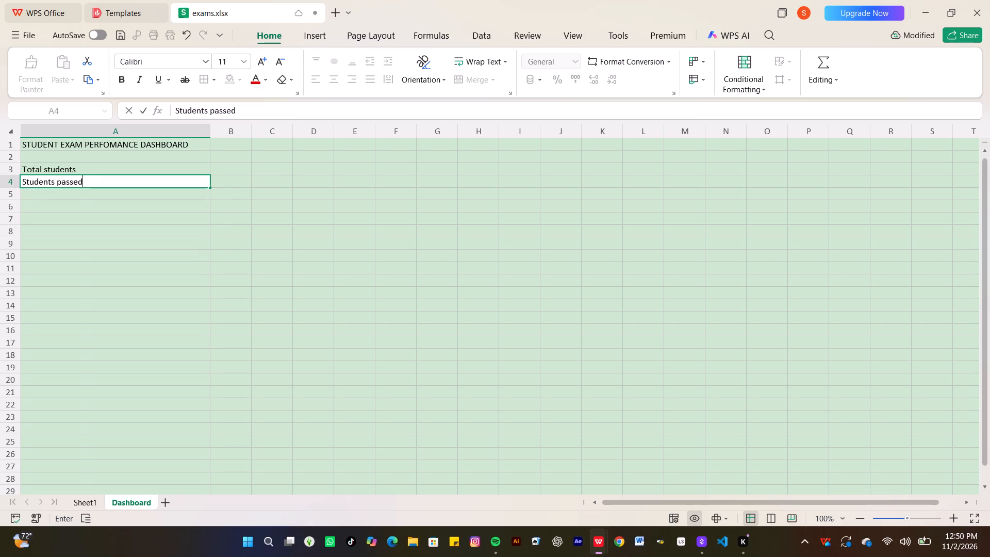
{"action": "key", "text": "Return"}
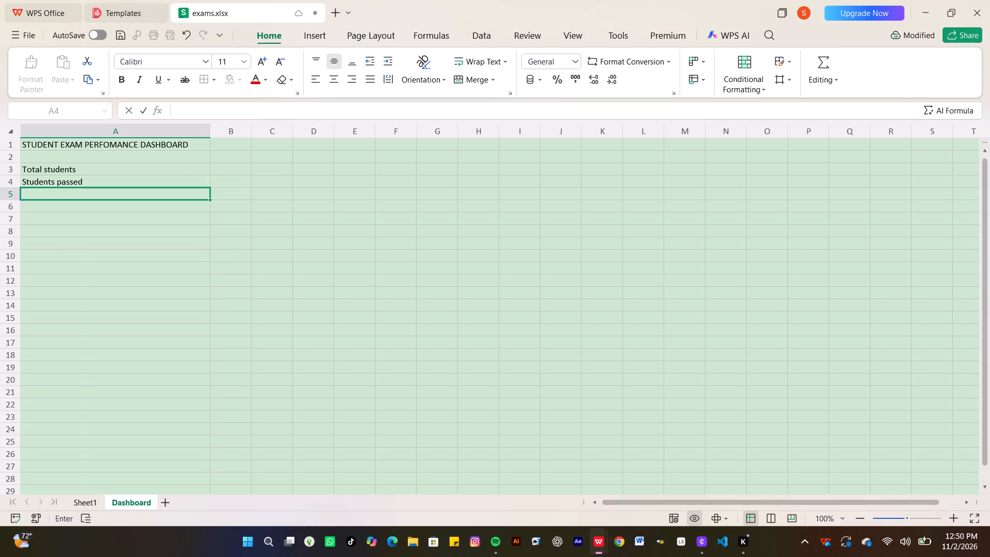
Enter the label Students failed in cell A5, below Students passed.
{"action": "key", "text": "s"}
{"action": "type", "text": "tude"}
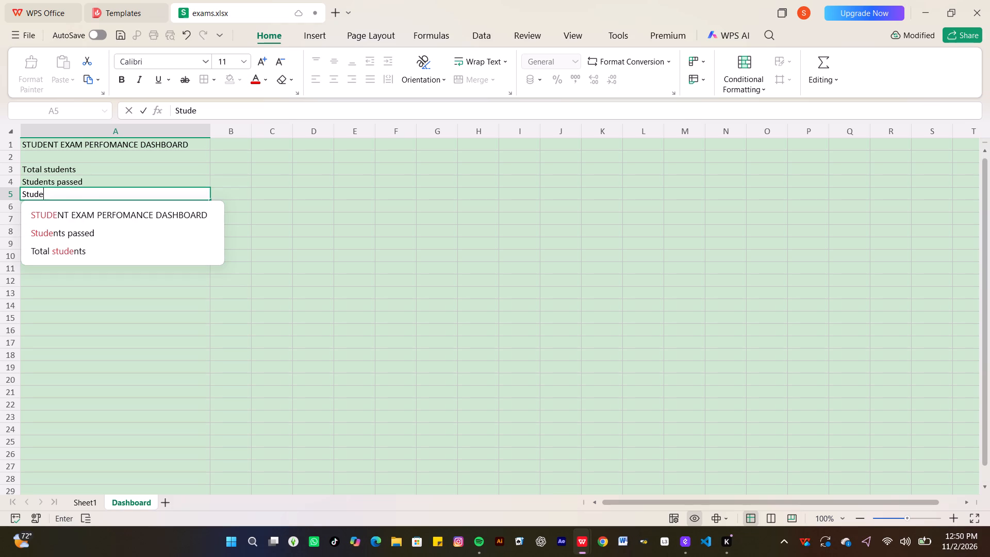
{"action": "type", "text": "nts"}
{"action": "key", "text": "space"}
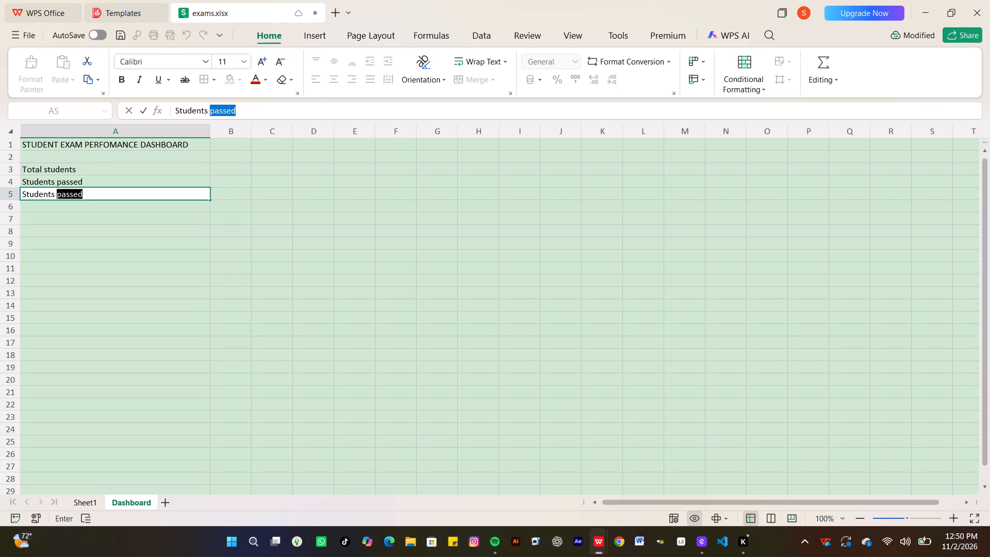
{"action": "type", "text": "failed"}
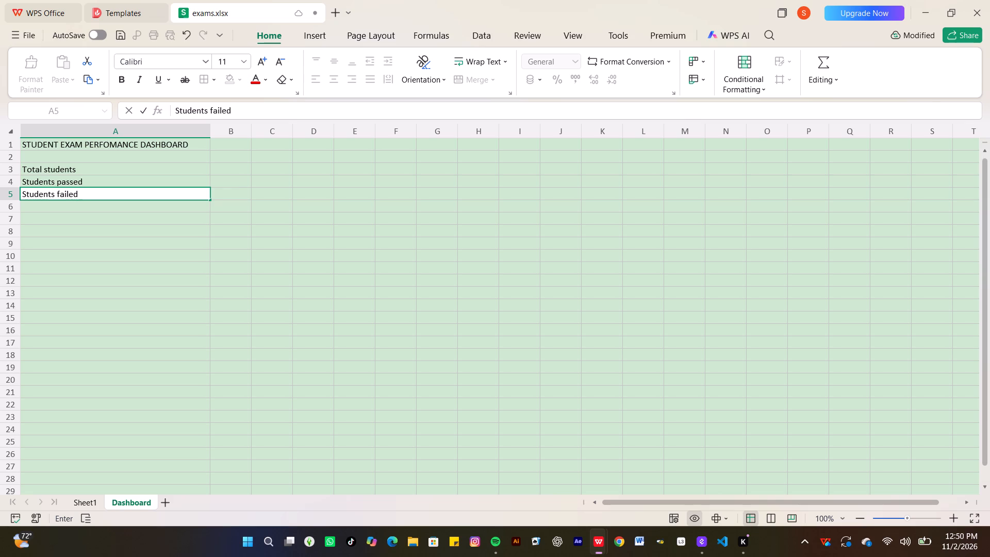
{"action": "key", "text": "Return"}
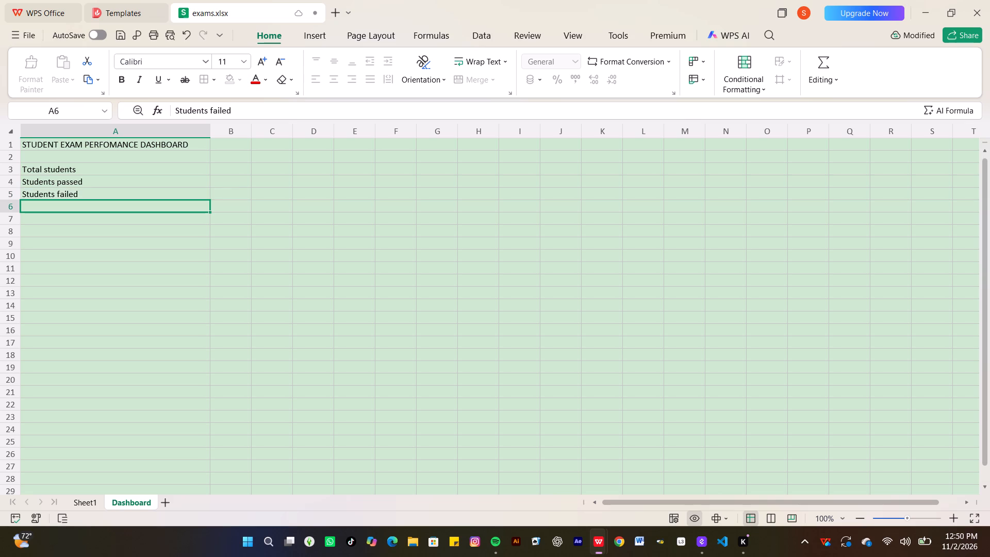
Enter the label Class Average in cell A6, below Students failed.
{"action": "key", "text": "c"}
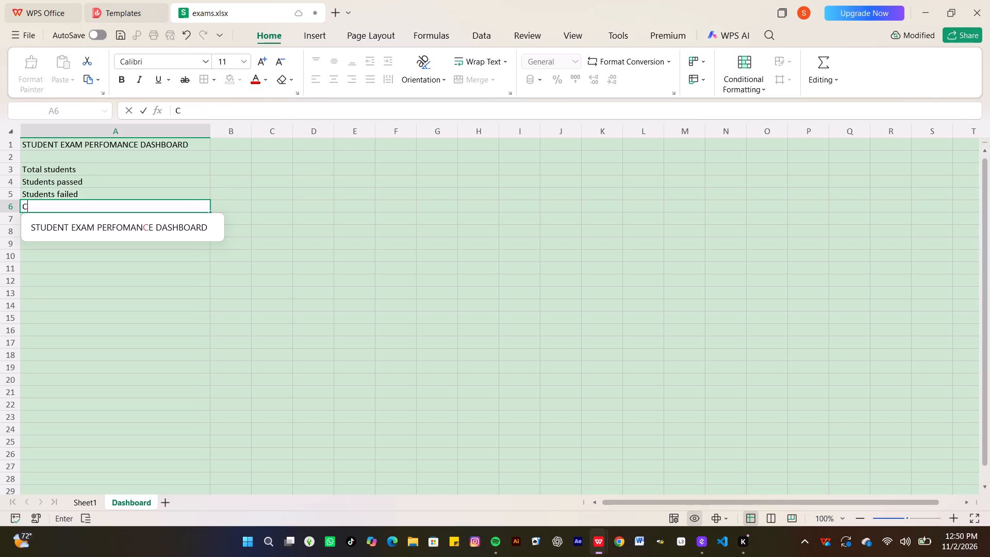
{"action": "type", "text": "lass"}
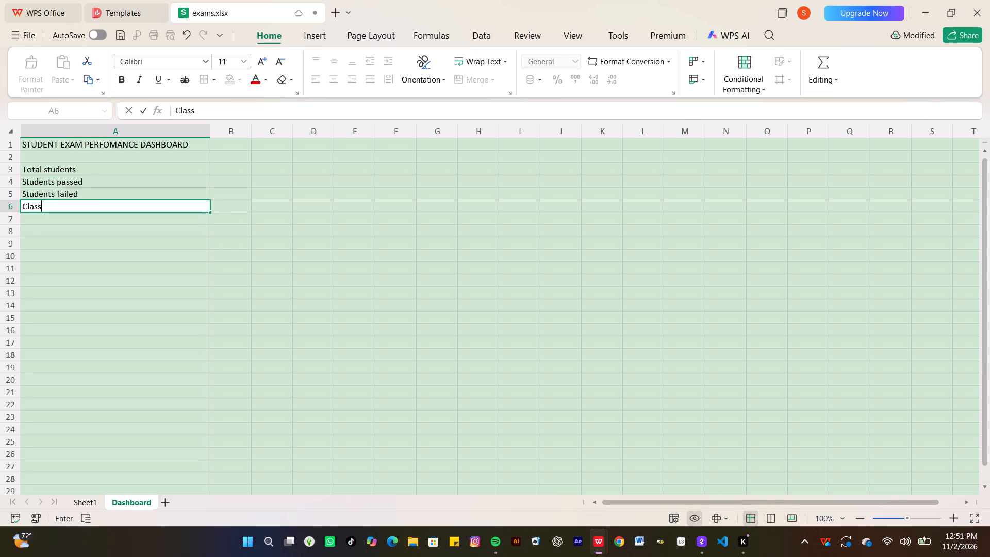
{"action": "key", "text": "space"}
{"action": "type", "text": "verage"}
{"action": "key", "text": "Return"}
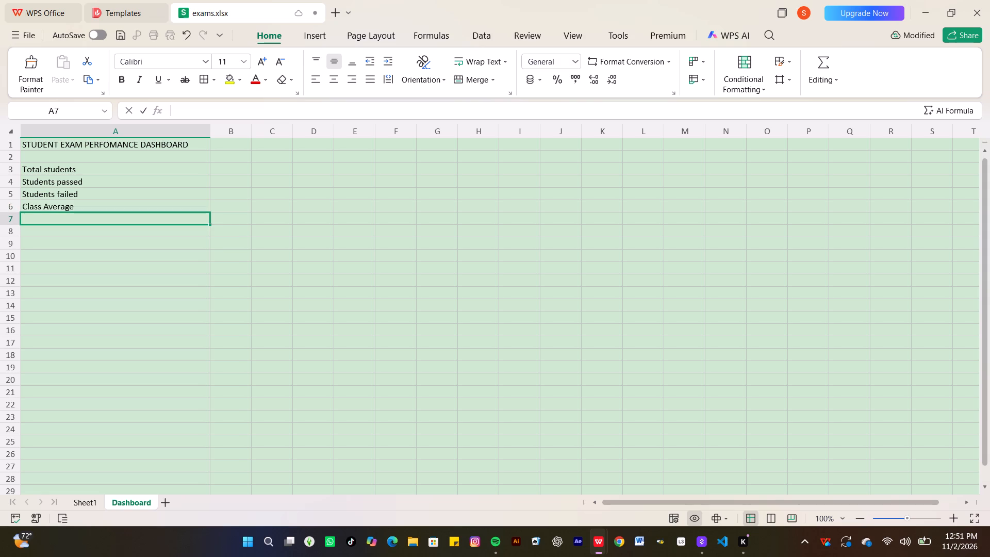
Enter the label Highest Average in cell A7, below Class Average.
{"action": "key", "text": "h"}
{"action": "type", "text": "ighest"}
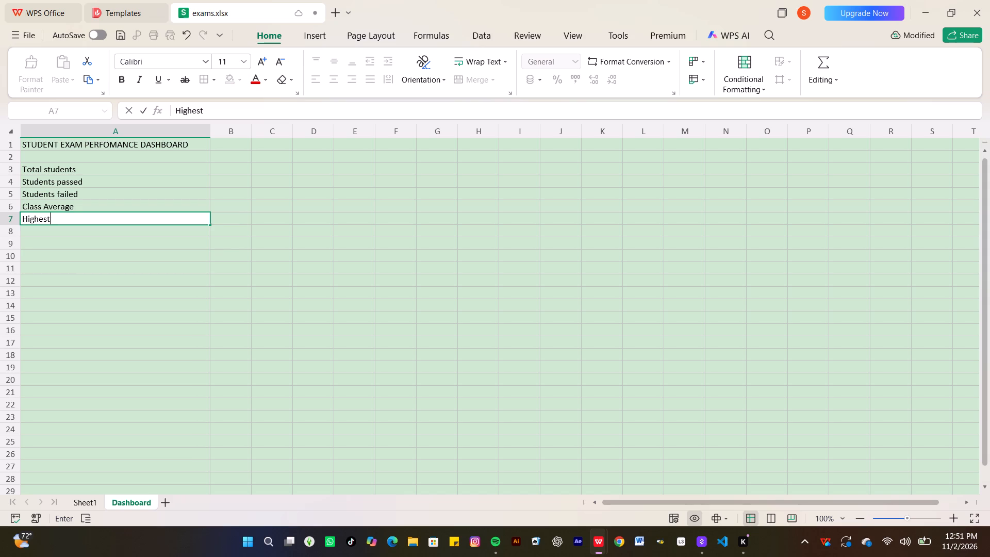
{"action": "key", "text": "space"}
{"action": "key", "text": "v"}
{"action": "type", "text": "erage"}
{"action": "key", "text": "Return"}
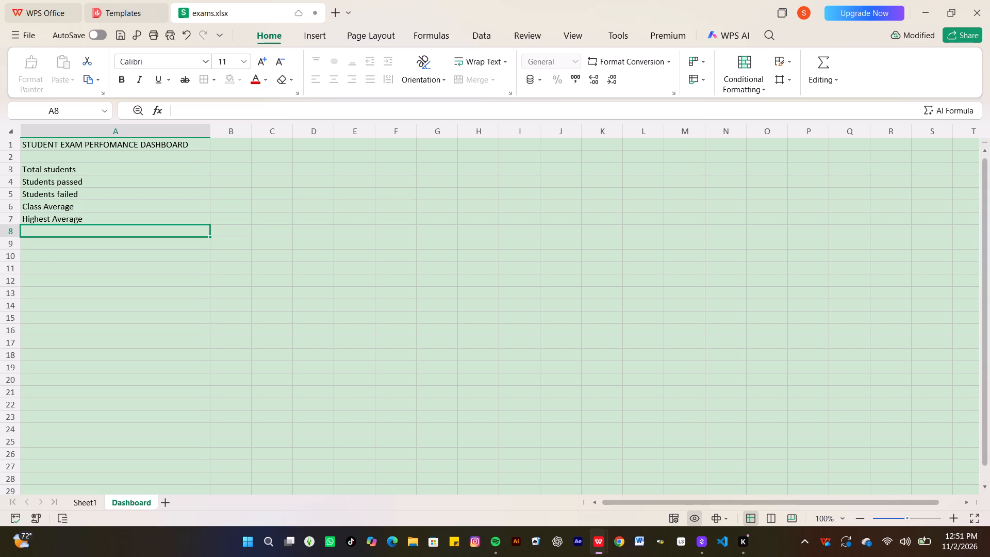
Enter the label Lowest Average in cell A8, below Highest Average.
{"action": "key", "text": "l"}
{"action": "type", "text": "owest"}
{"action": "key", "text": "space"}
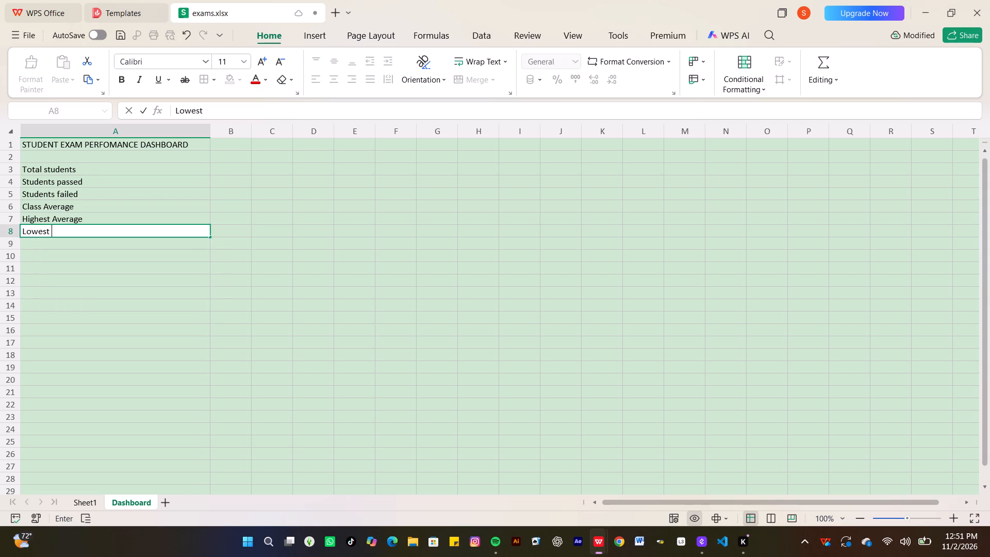
{"action": "type", "text": "verage"}
{"action": "key", "text": "Return"}
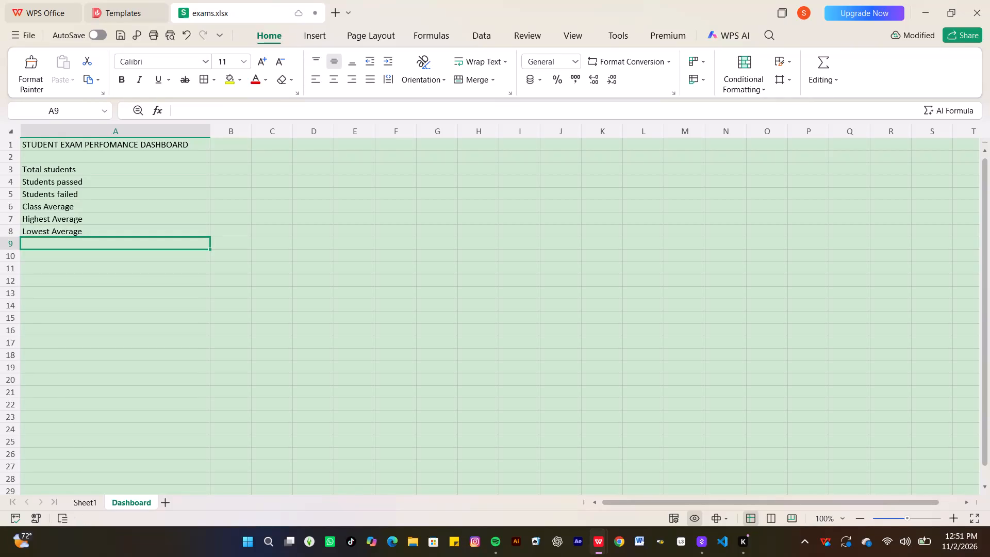
Enter the label Grade A students in cell A9, below Lowest Average.
{"action": "key", "text": "g"}
{"action": "type", "text": "rade"}
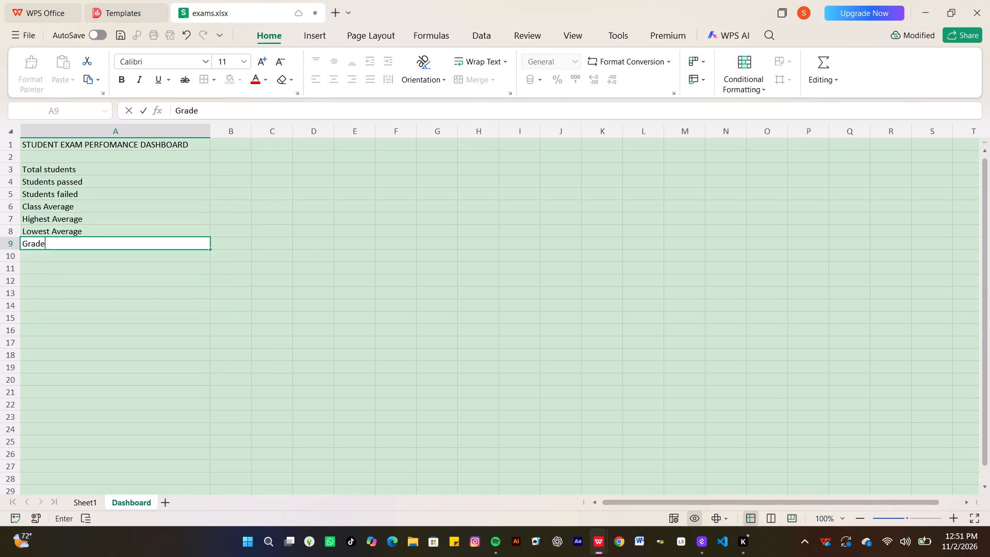
{"action": "key", "text": "space"}
{"action": "key", "text": "space"}
{"action": "type", "text": "students"}
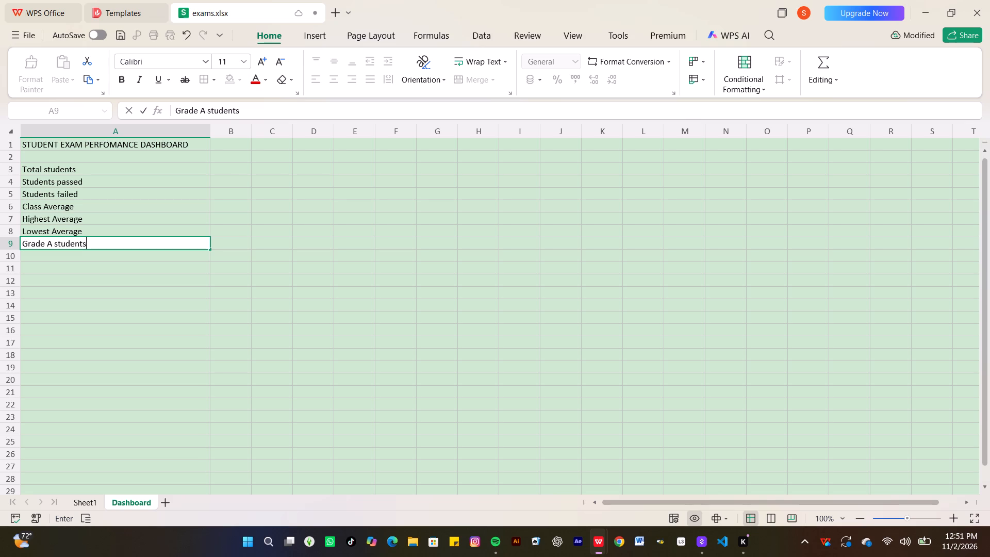
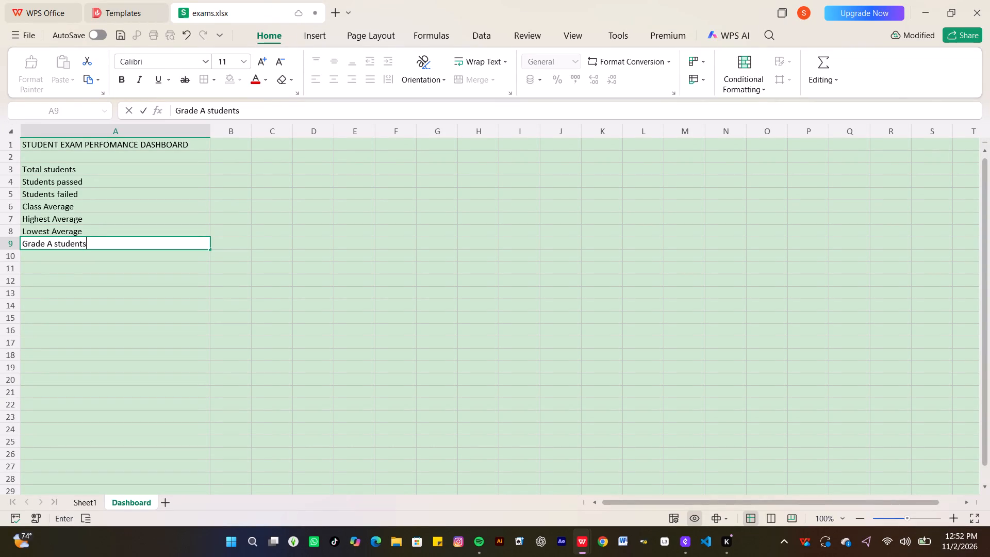
Try to enter the formula =COUNTA(Sheet1 ! A2:A51) in cell B3, beside Total students.
{"action": "left_click", "coordinate": [222, 171]}
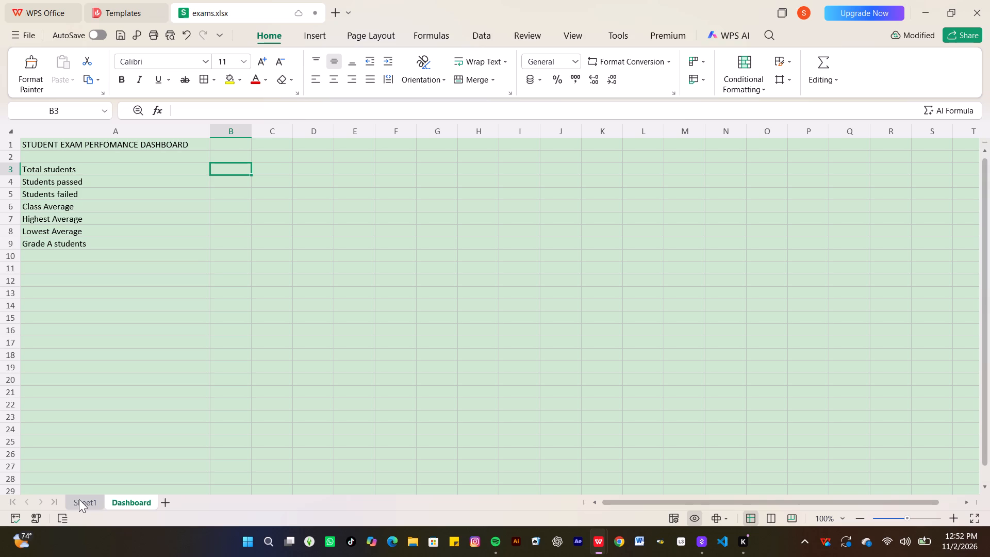
{"action": "key", "text": "equal"}
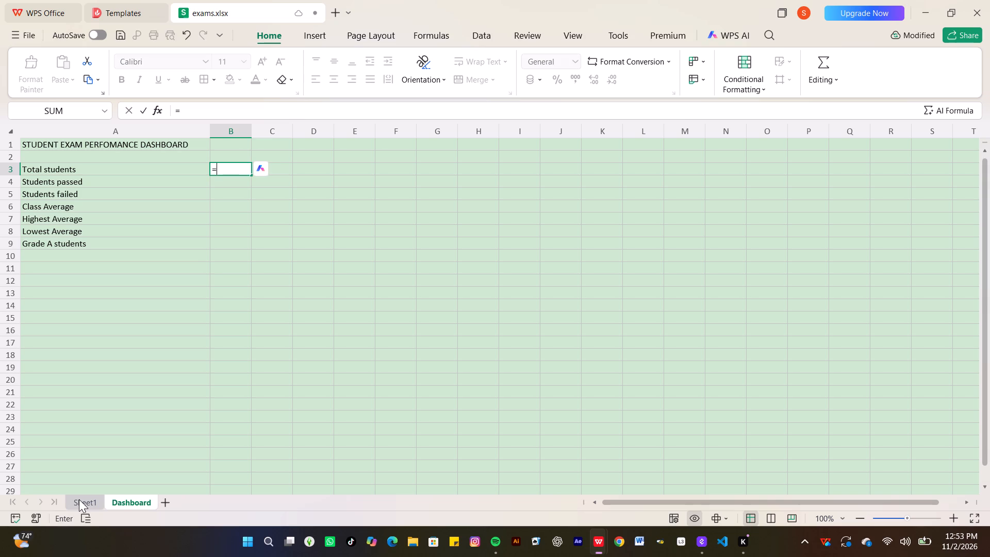
{"action": "key", "text": "c"}
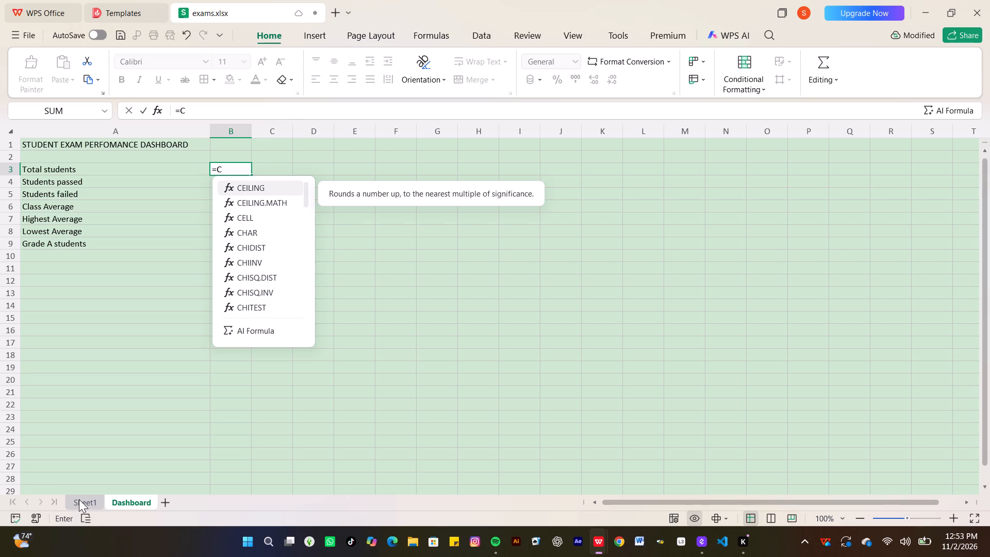
{"action": "key", "text": "i"}
{"action": "key", "text": "BackSpace"}
{"action": "type", "text": "OUNTA"}
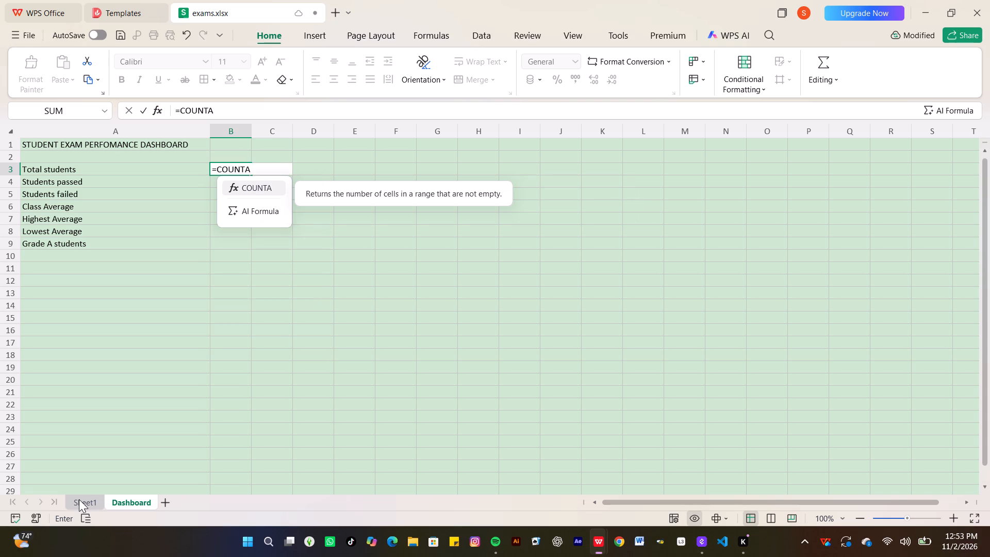
{"action": "key", "text": "shift+parenleft"}
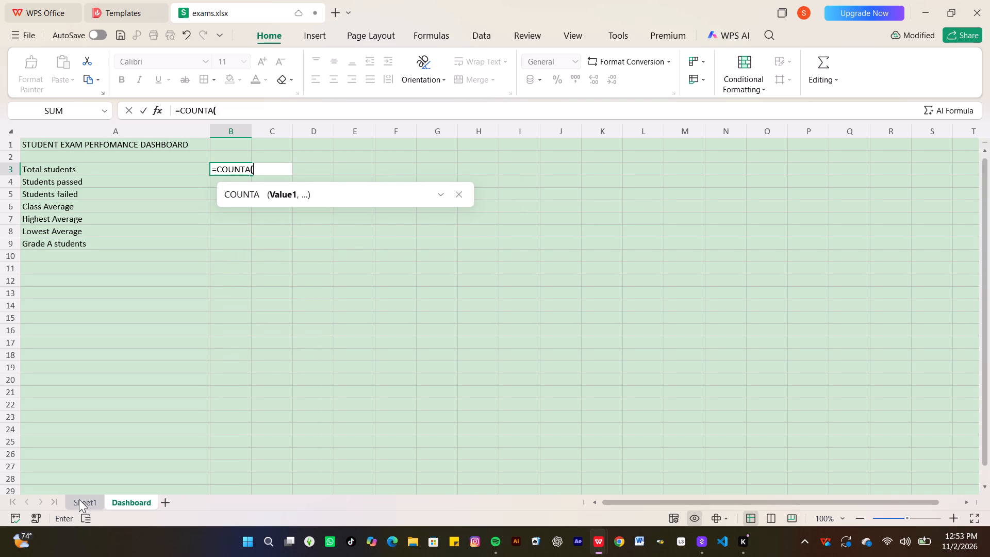
{"action": "key", "text": "s"}
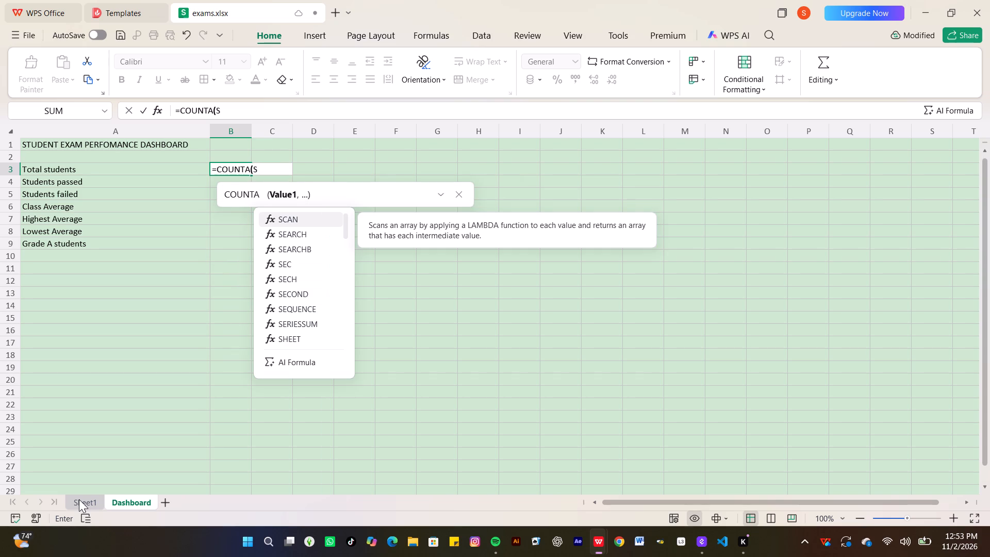
{"action": "key", "text": "g"}
{"action": "key", "text": "BackSpace"}
{"action": "type", "text": "hee"}
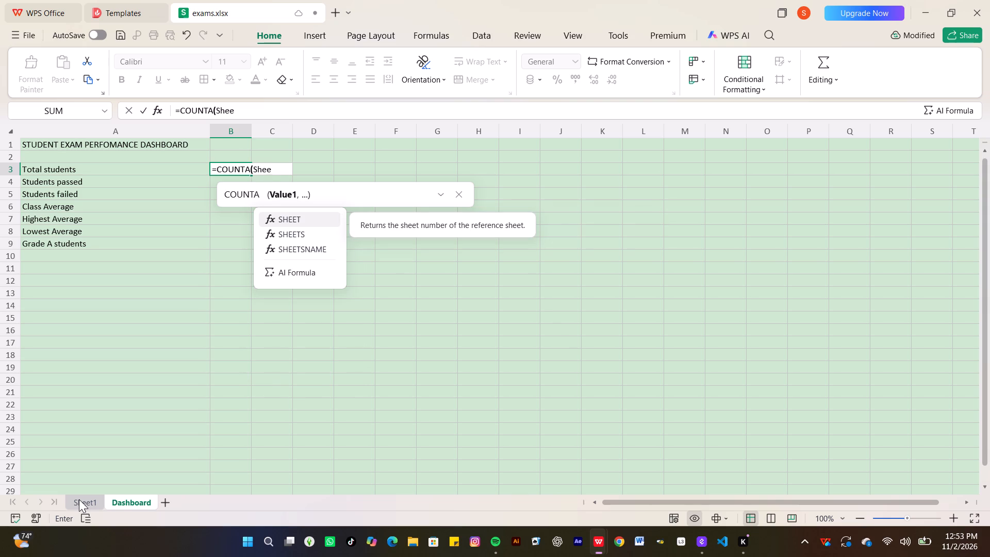
{"action": "key", "text": "t"}
{"action": "key", "text": "1"}
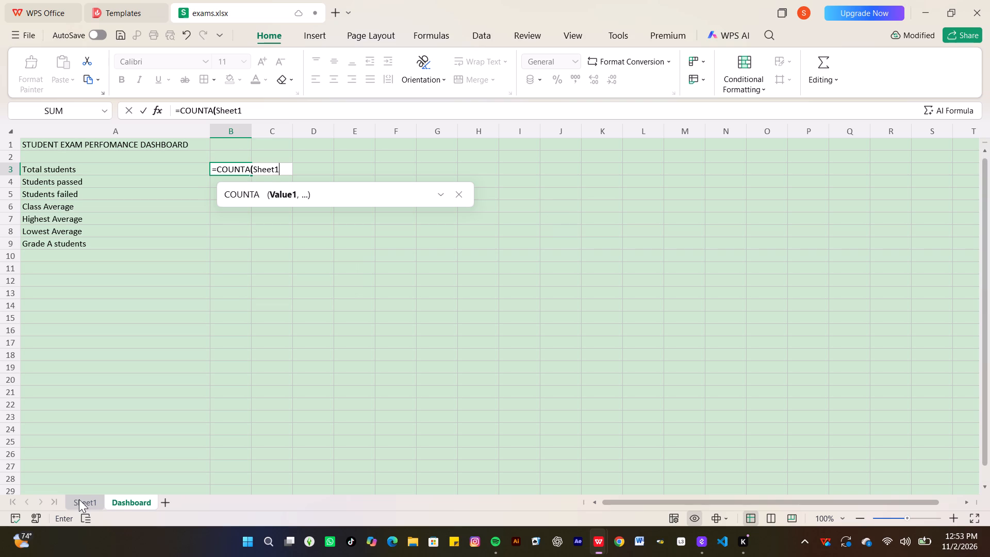
{"action": "key", "text": "space"}
{"action": "key", "text": "shift+exclam"}
{"action": "key", "text": "space"}
{"action": "key", "text": "a"}
{"action": "key", "text": "BackSpace"}
{"action": "key", "text": "a"}
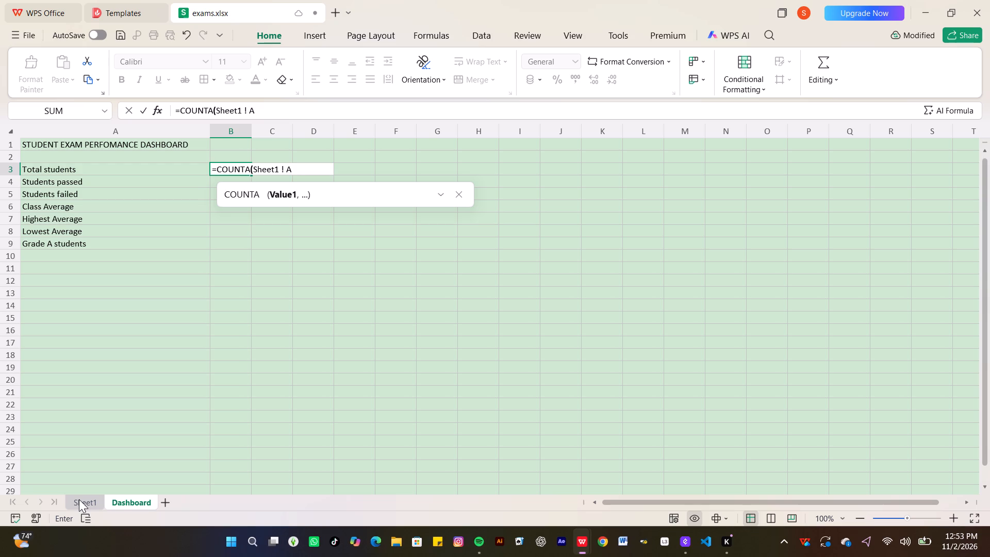
{"action": "key", "text": "2"}
{"action": "key", "text": "shift+colon"}
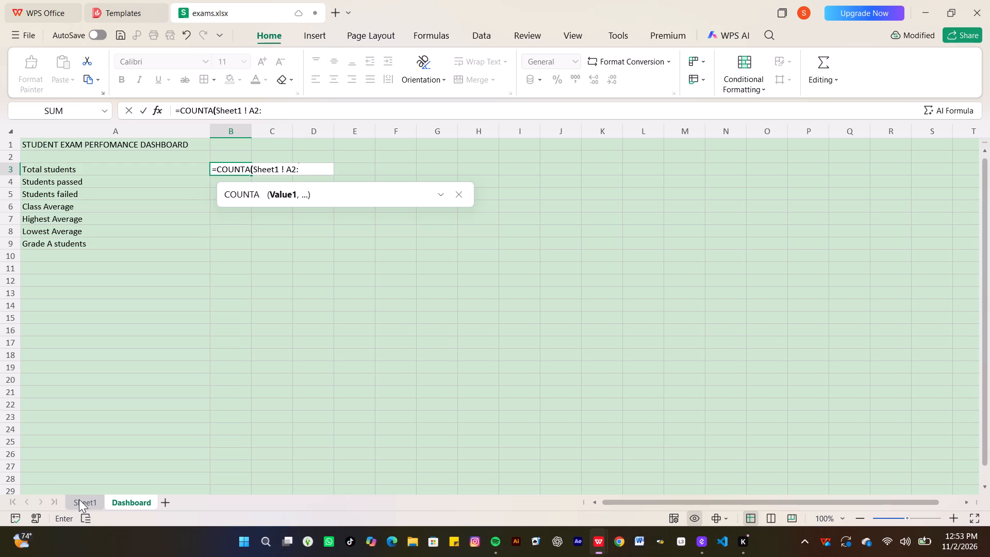
{"action": "key", "text": "a"}
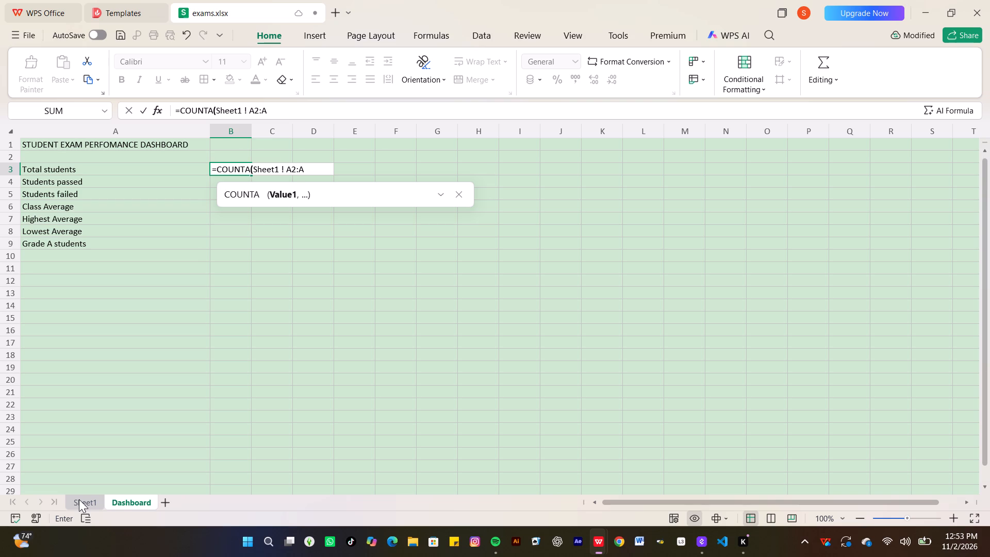
{"action": "key", "text": "5"}
{"action": "key", "text": "1"}
{"action": "key", "text": "shift+parenright"}
{"action": "key", "text": "Return"}
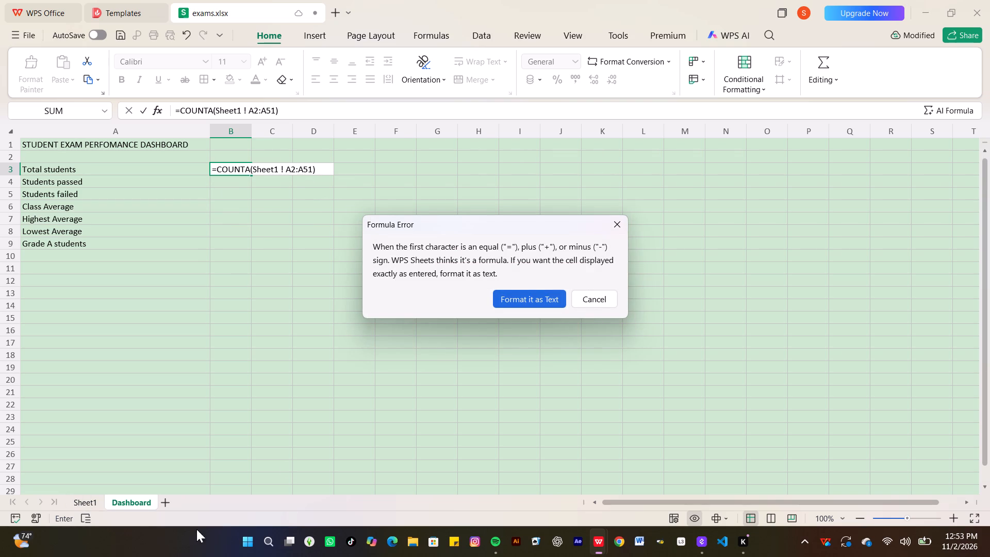
{"action": "left_click", "coordinate": [589, 292]}
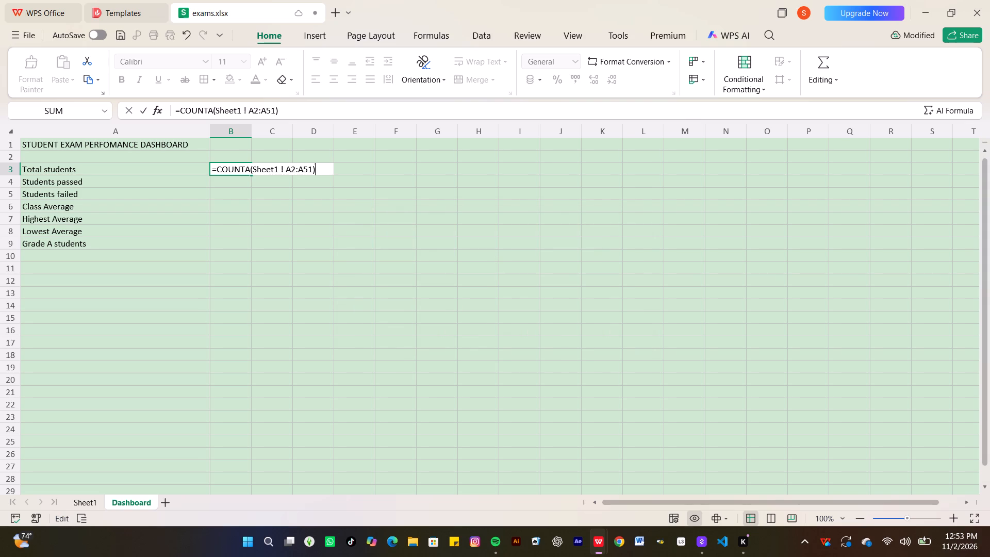
Remove the spaces around the exclamation mark in B3's formula and enter it as =COUNTA(Sheet1!A2:A51).
{"action": "left_click", "coordinate": [280, 166]}
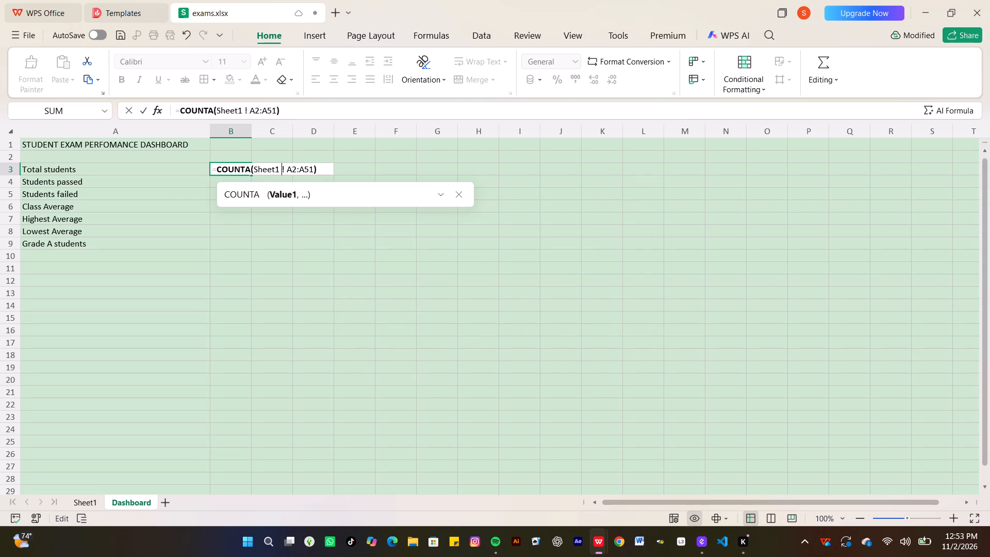
{"action": "key", "text": "BackSpace"}
{"action": "key", "text": "Right"}
{"action": "key", "text": "Right"}
{"action": "key", "text": "BackSpace"}
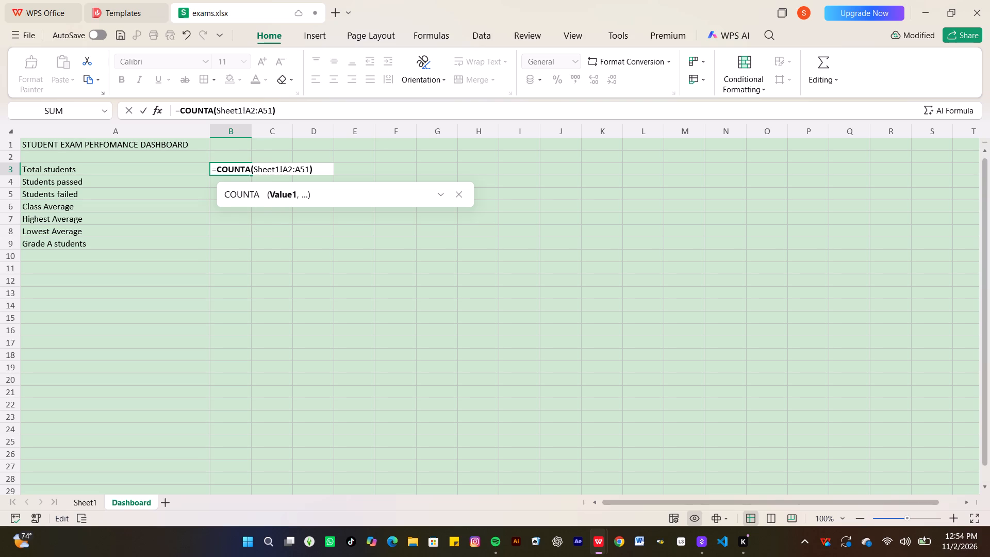
{"action": "left_click", "coordinate": [322, 168]}
{"action": "key", "text": "Return"}
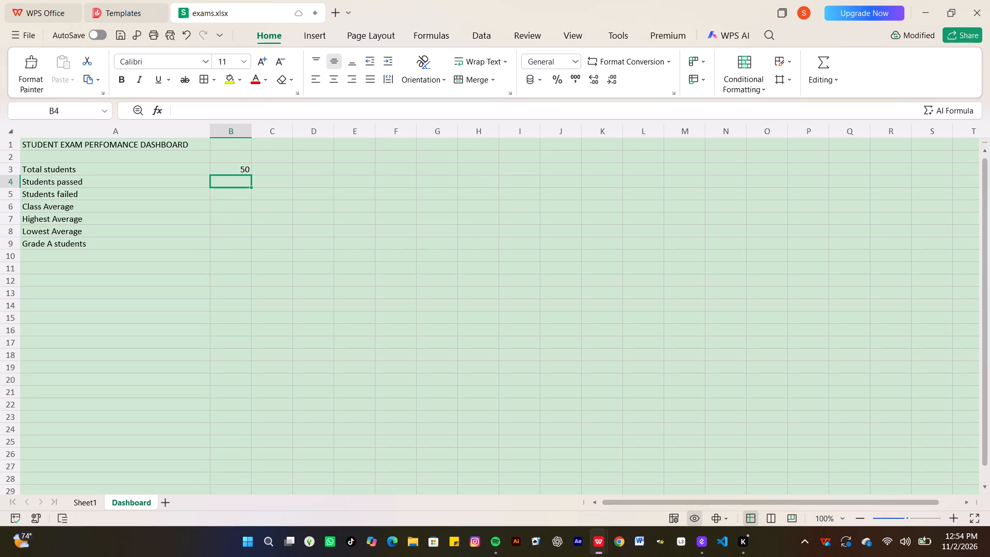
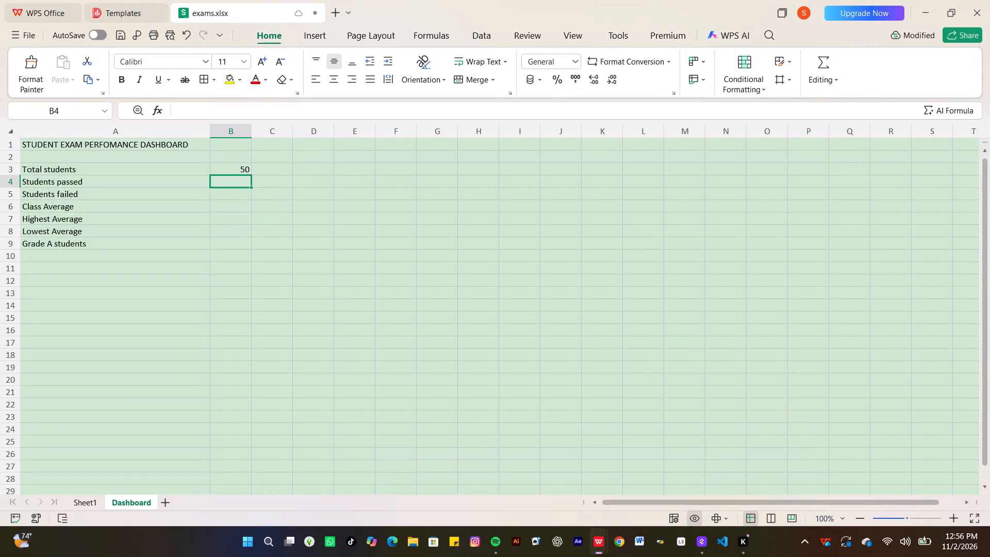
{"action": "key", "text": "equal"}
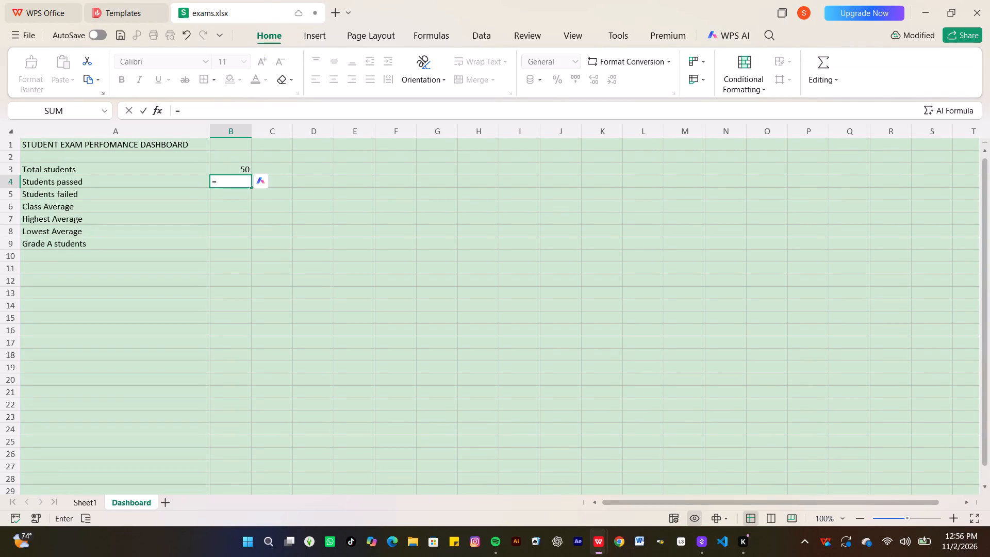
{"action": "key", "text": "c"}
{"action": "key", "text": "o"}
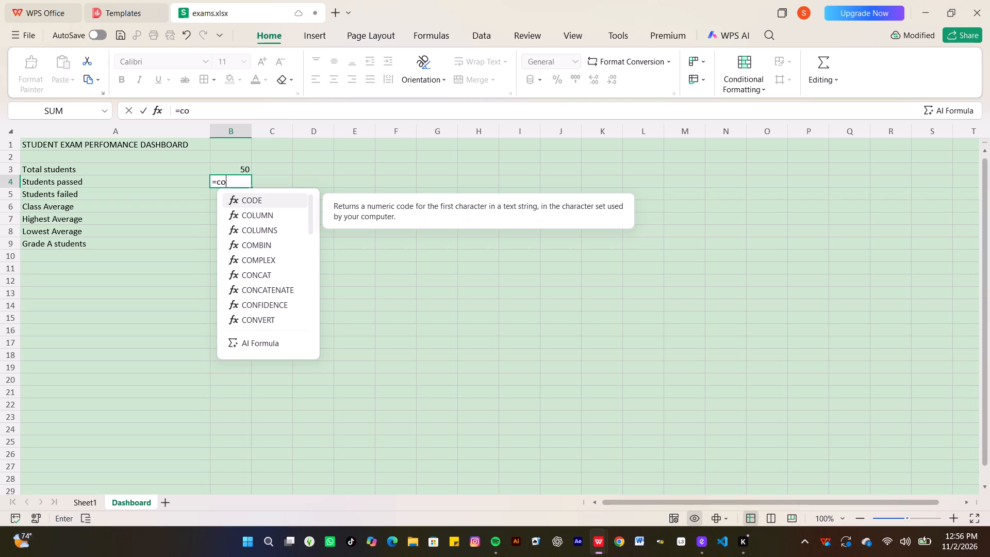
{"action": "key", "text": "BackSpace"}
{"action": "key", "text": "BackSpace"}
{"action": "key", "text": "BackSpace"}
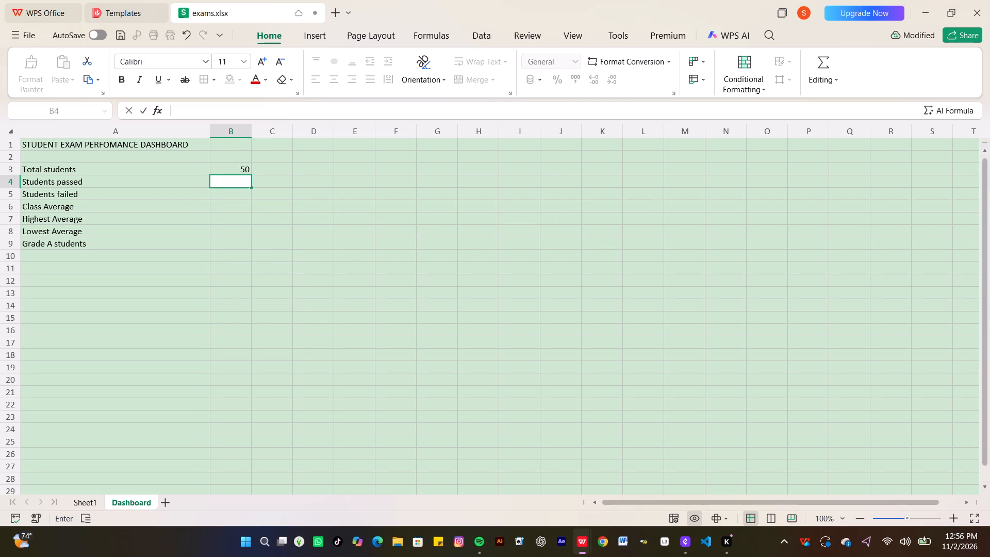
Enter a COUNTIF formula in cell B4, beside Students passed, that counts "PASS" in the range Sheet1!J2:J51.
{"action": "key", "text": "equal"}
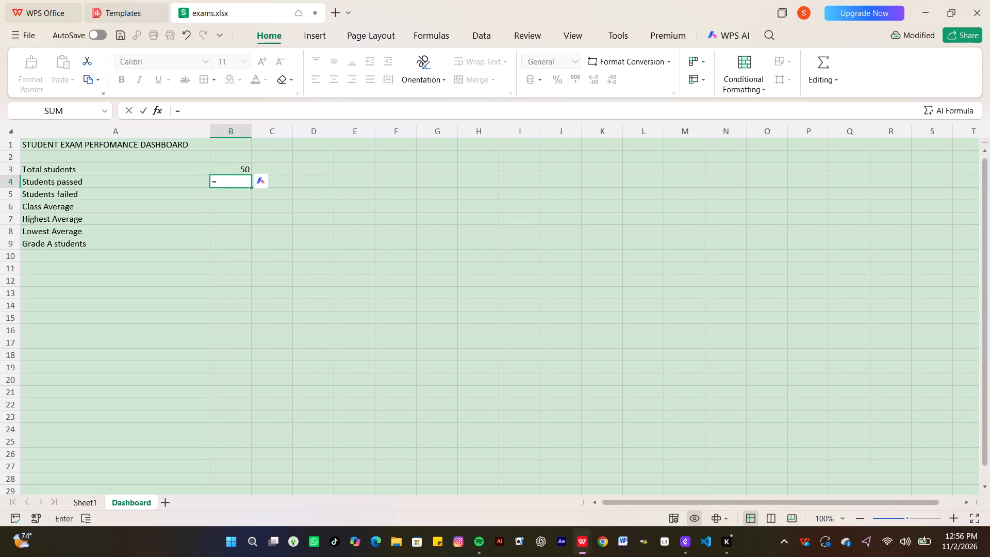
{"action": "type", "text": "COUNTI"}
{"action": "key", "text": "f"}
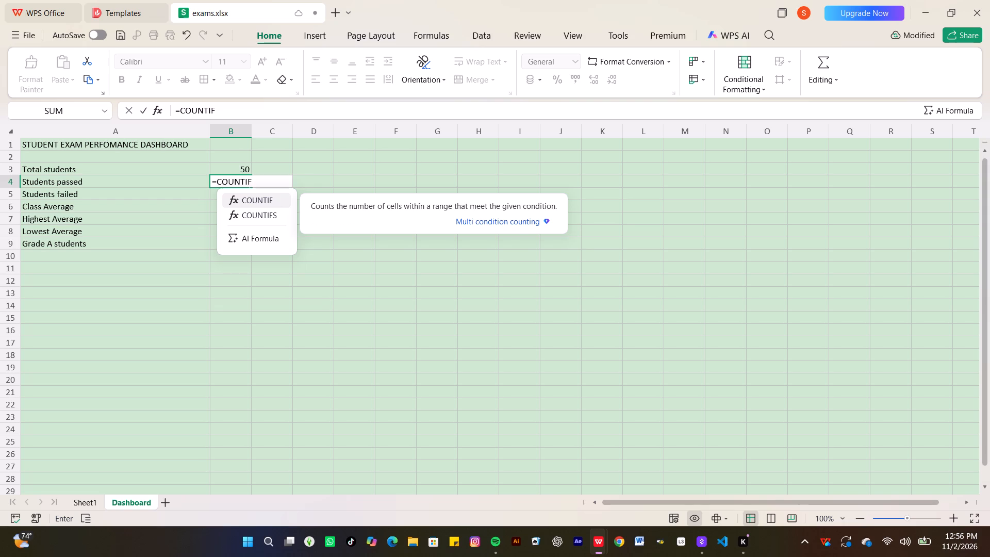
{"action": "key", "text": "shift+parenleft"}
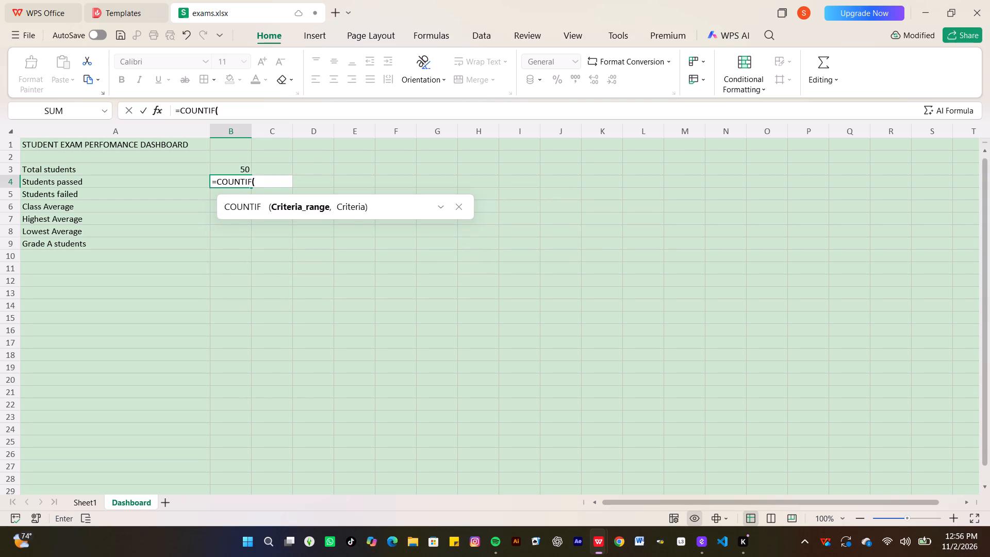
{"action": "key", "text": "s"}
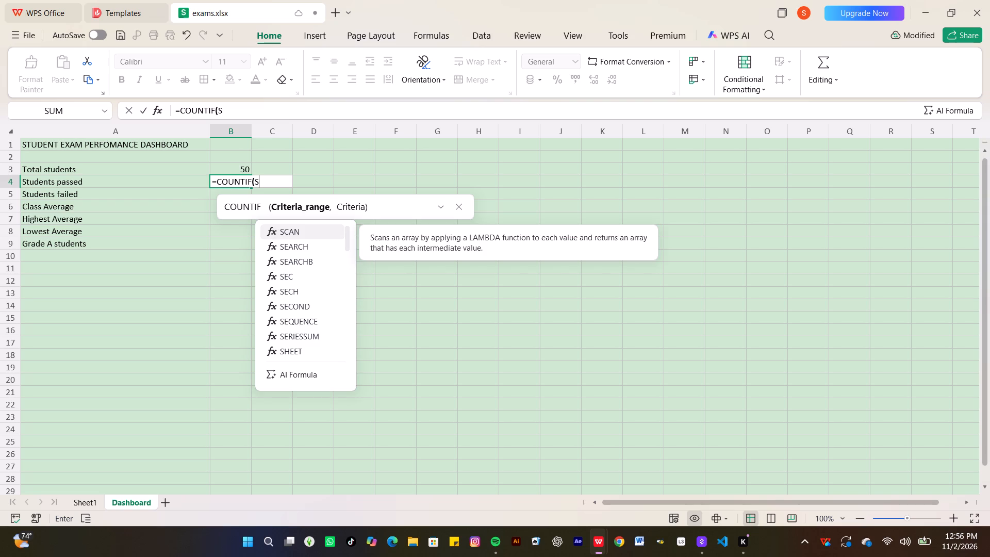
{"action": "type", "text": "heet1"}
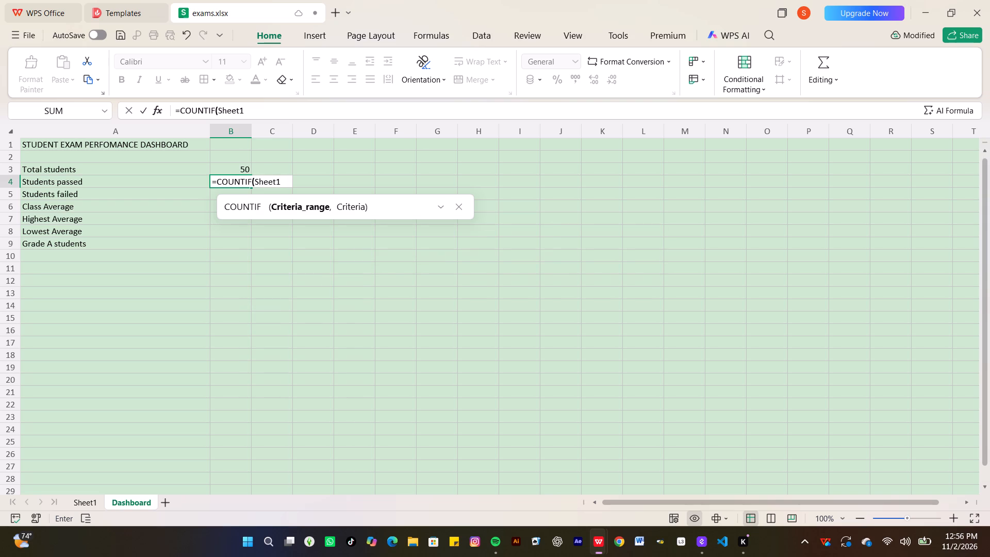
{"action": "key", "text": "shift+exclam"}
{"action": "key", "text": "j"}
{"action": "key", "text": "2"}
{"action": "key", "text": "shift+colon"}
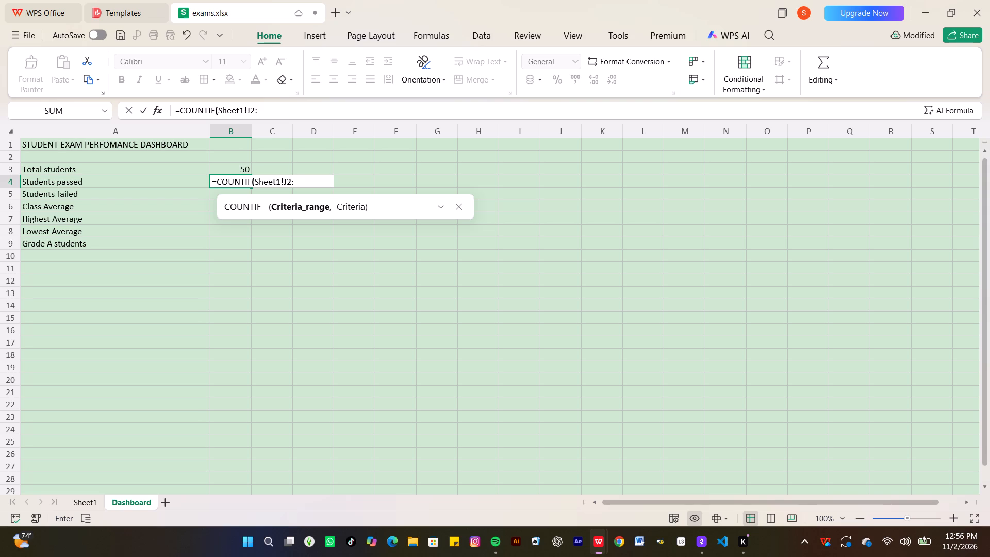
{"action": "key", "text": "j"}
{"action": "key", "text": "5"}
{"action": "key", "text": "1"}
{"action": "key", "text": "comma"}
{"action": "key", "text": "shift+quotedbl"}
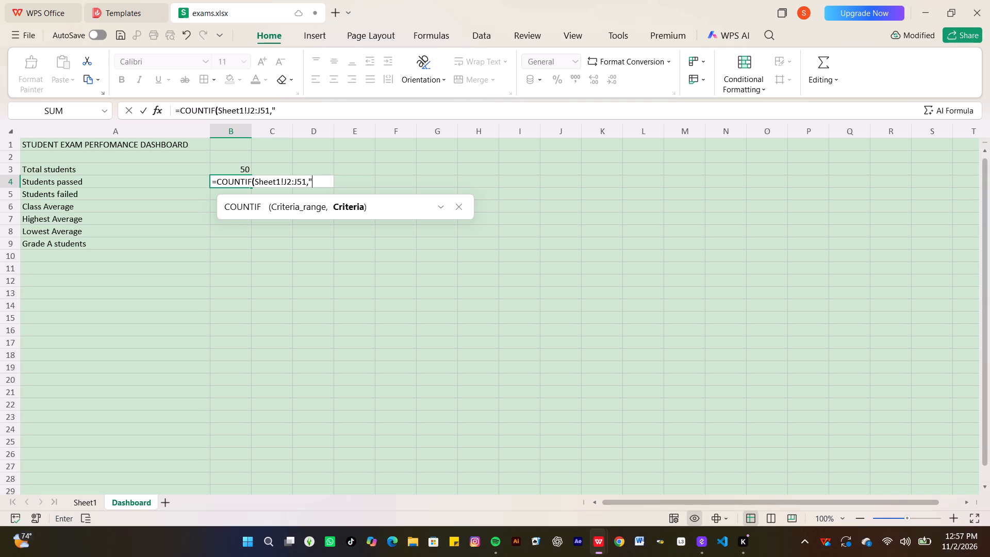
{"action": "type", "text": "PASS"}
{"action": "key", "text": "shift+quotedbl"}
{"action": "key", "text": "Return"}
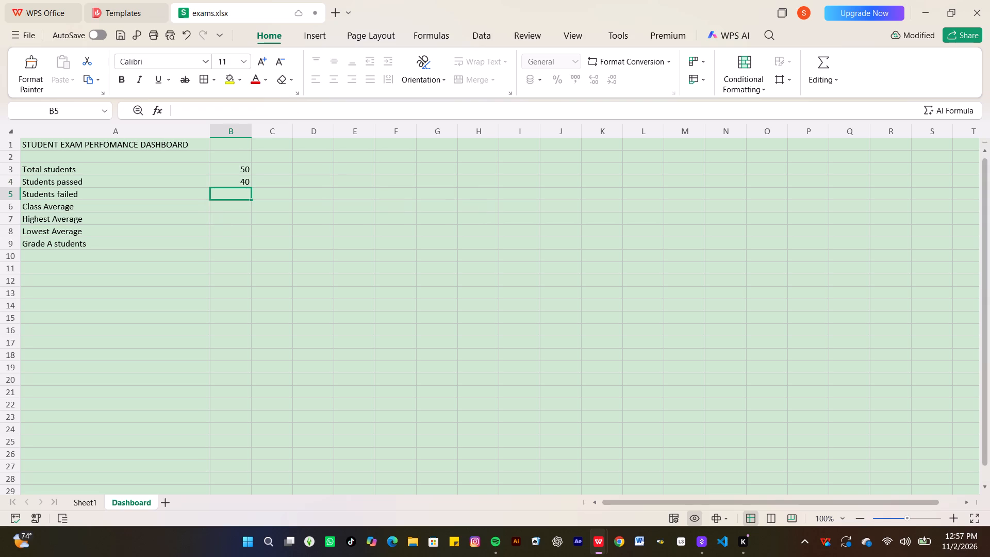
Enter the formula =COUNTIF(Sheet!J2:J51,"FAIL") in cell B5, beside Students failed, and dismiss the file selection dialog.
{"action": "key", "text": "equal"}
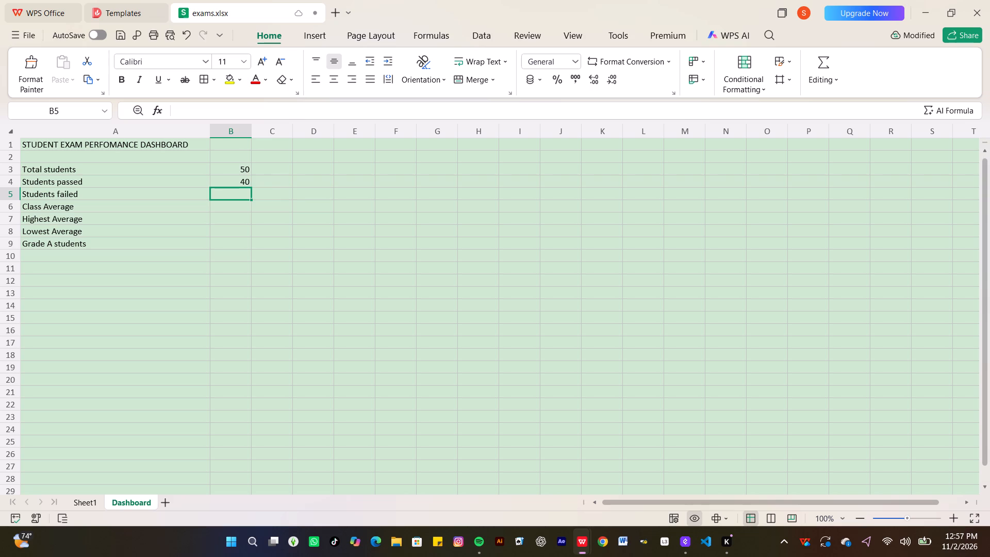
{"action": "key", "text": "c"}
{"action": "key", "text": "o"}
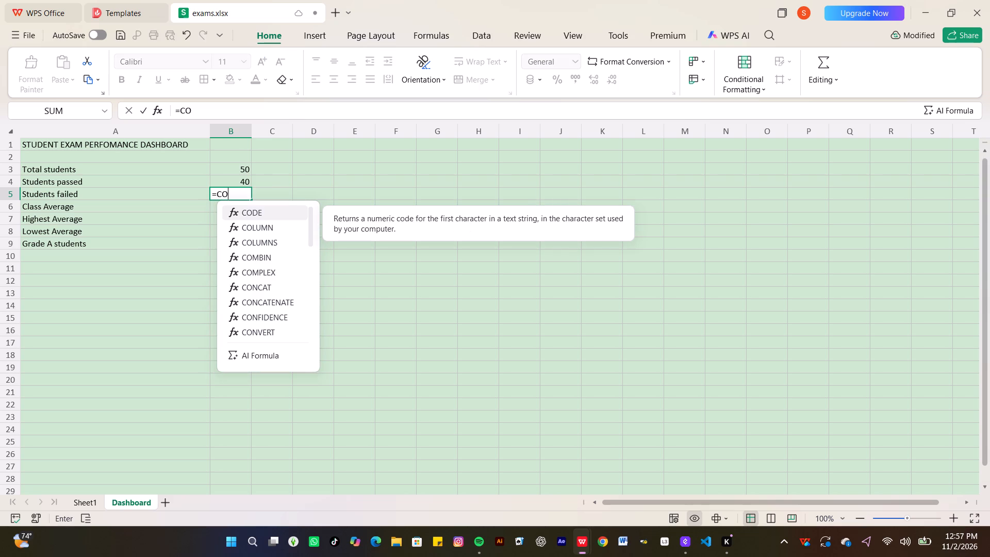
{"action": "type", "text": "UNTI"}
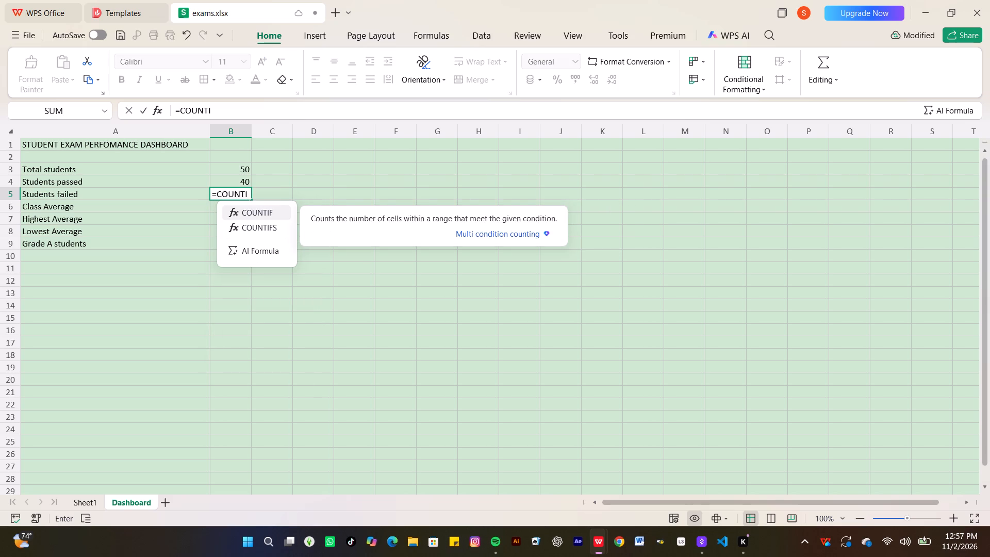
{"action": "key", "text": "f"}
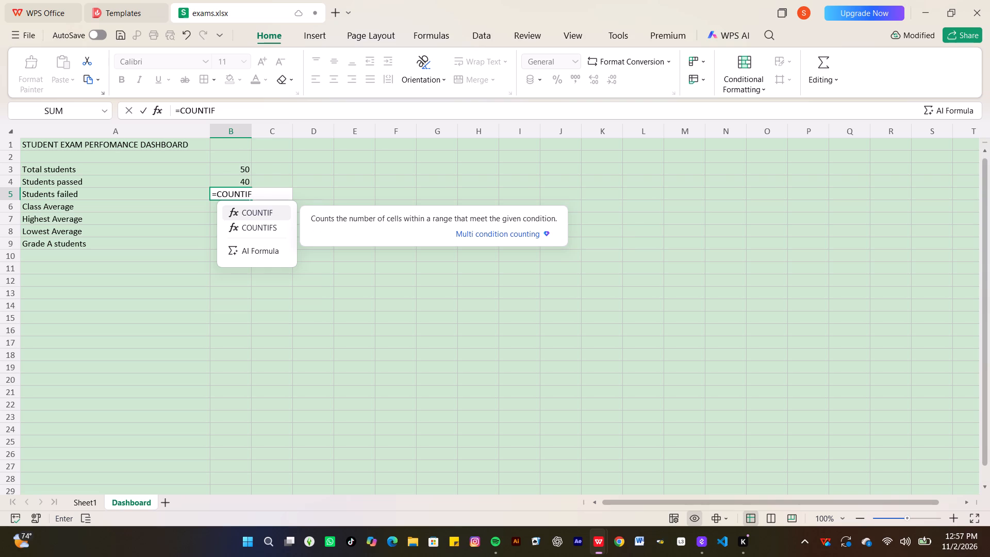
{"action": "key", "text": "shift+parenleft"}
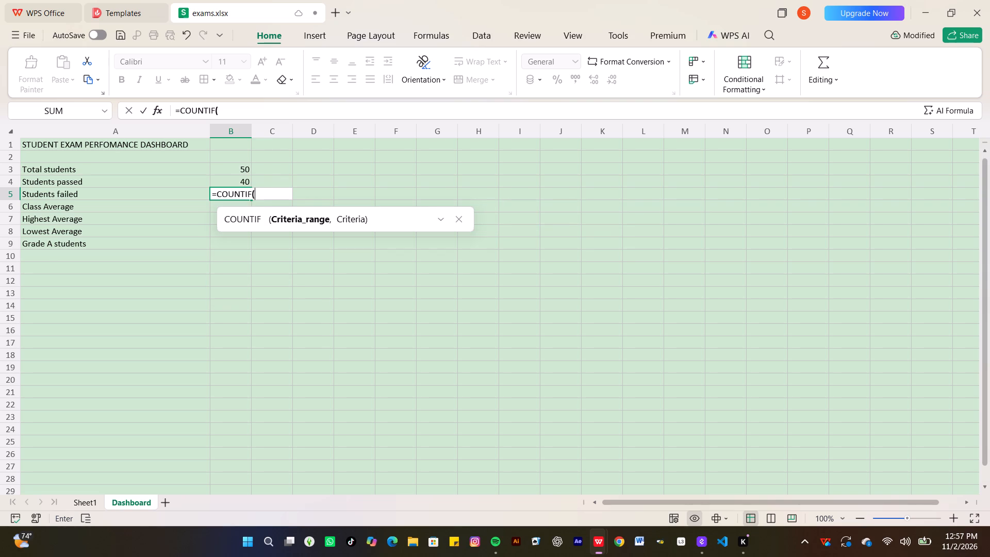
{"action": "key", "text": "s"}
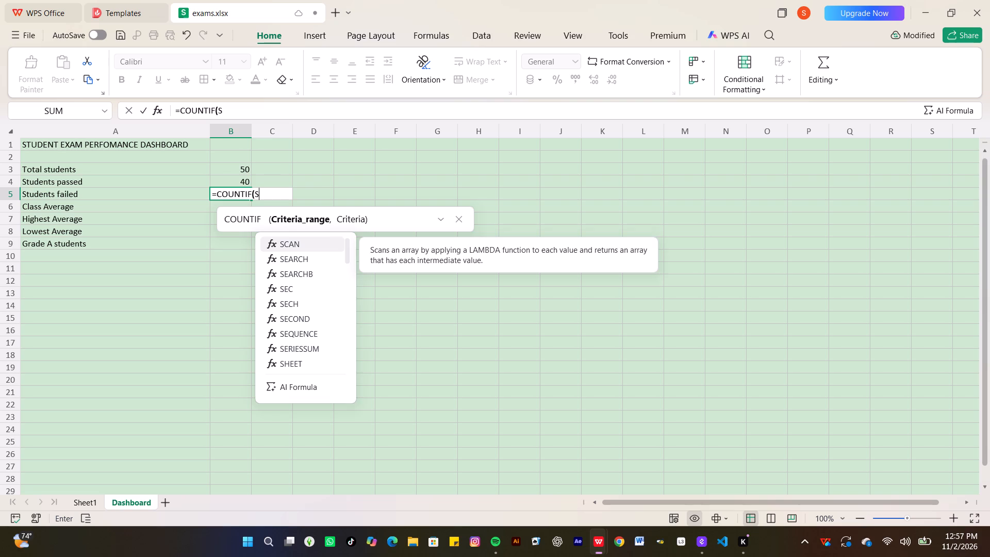
{"action": "type", "text": "hee"}
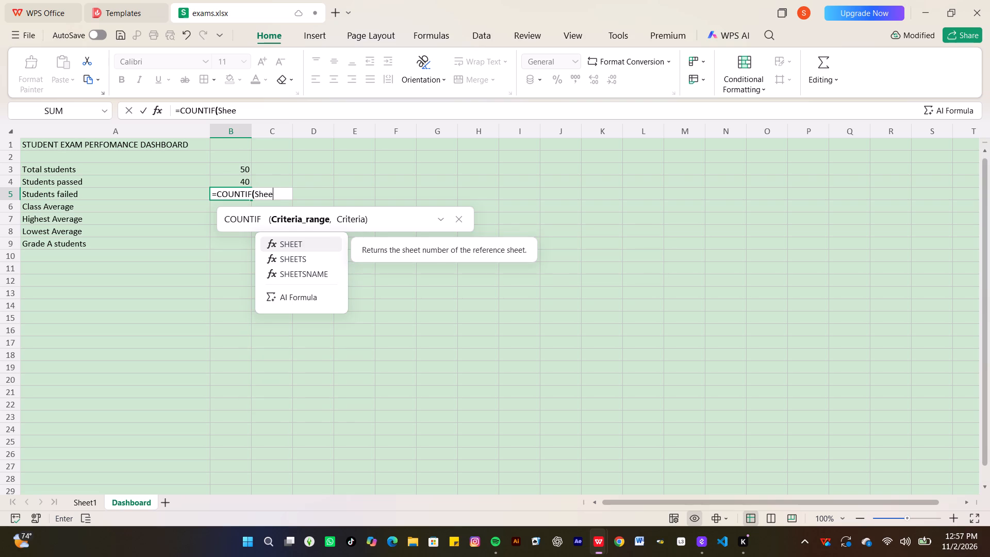
{"action": "key", "text": "t"}
{"action": "key", "text": "shift+exclam"}
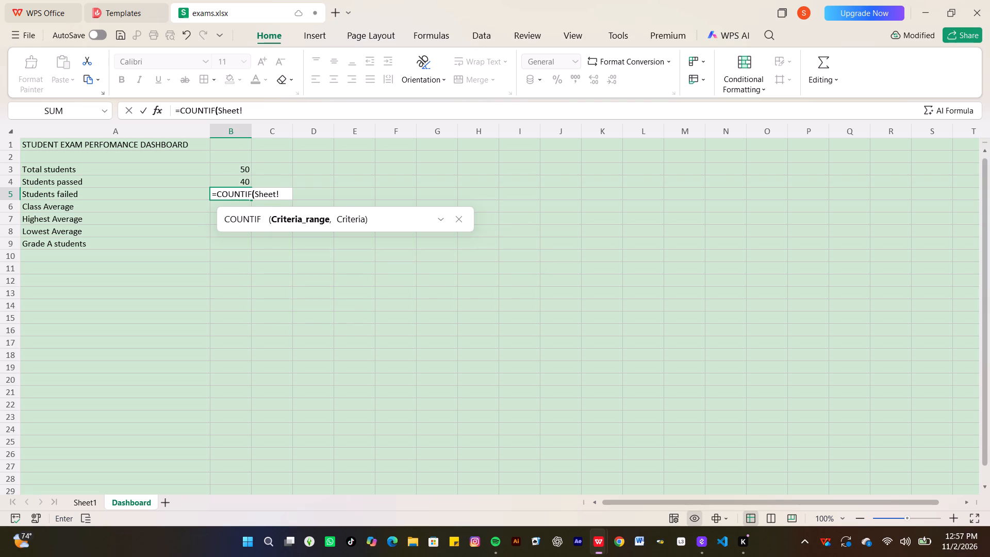
{"action": "type", "text": "j2"}
{"action": "key", "text": "BackSpace"}
{"action": "key", "text": "BackSpace"}
{"action": "key", "text": "j"}
{"action": "key", "text": "2"}
{"action": "key", "text": "shift+colon"}
{"action": "key", "text": "j"}
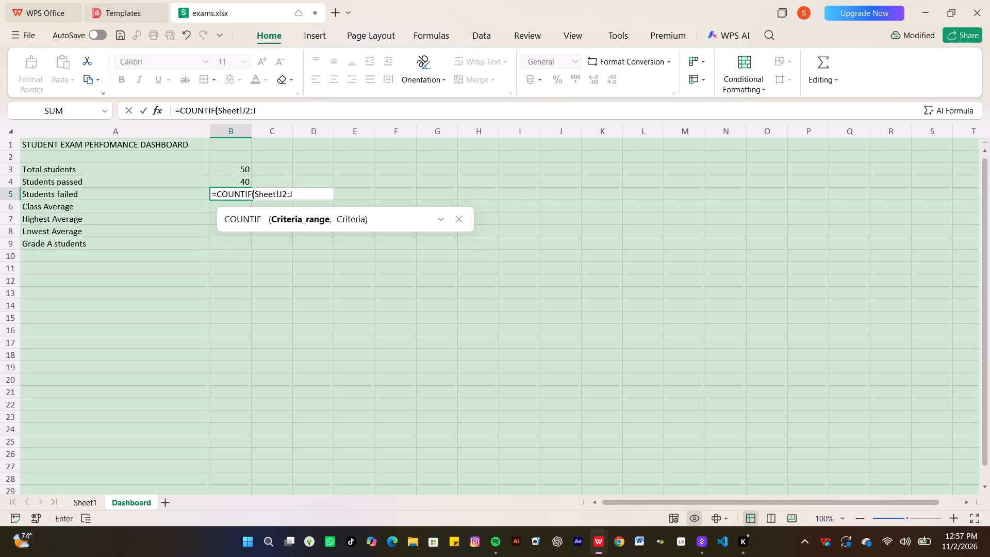
{"action": "key", "text": "5"}
{"action": "key", "text": "1"}
{"action": "key", "text": "comma"}
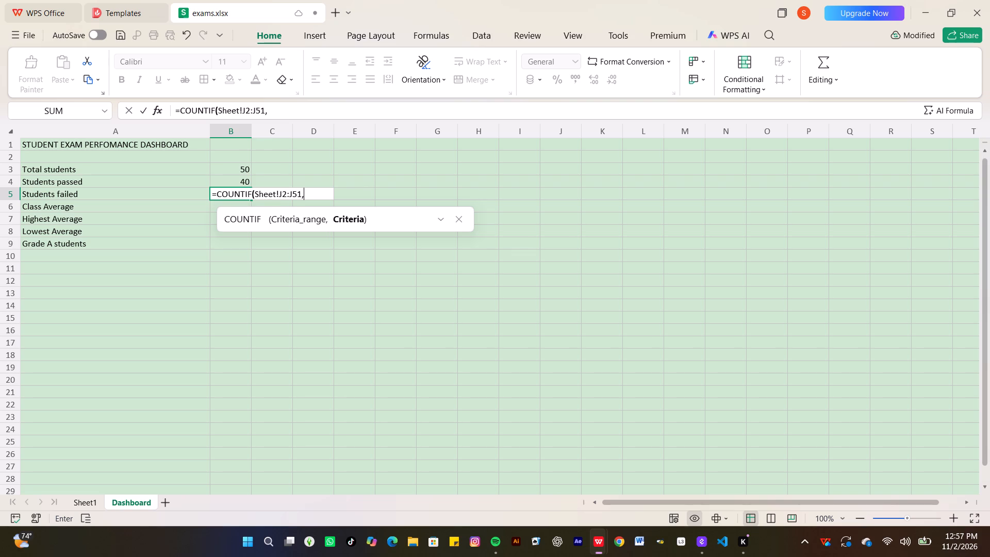
{"action": "key", "text": "shift+quotedbl"}
{"action": "key", "text": "f"}
{"action": "type", "text": "AIL"}
{"action": "key", "text": "shift+quotedbl"}
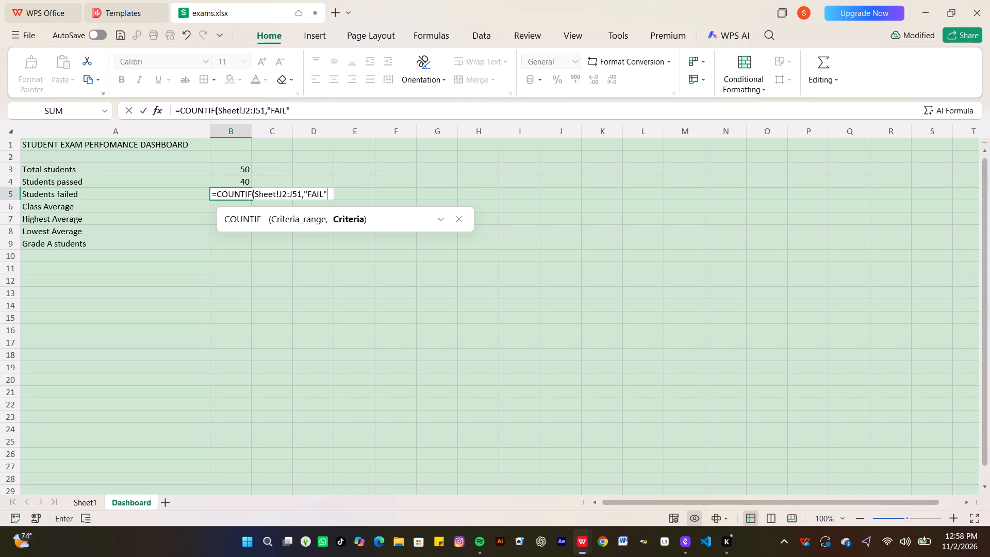
{"action": "key", "text": "shift+parenright"}
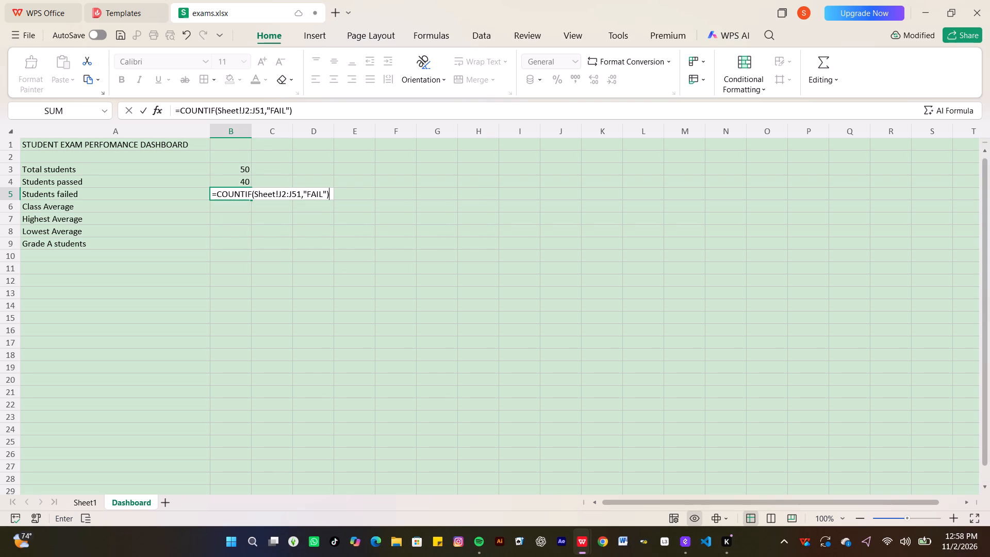
{"action": "key", "text": "Return"}
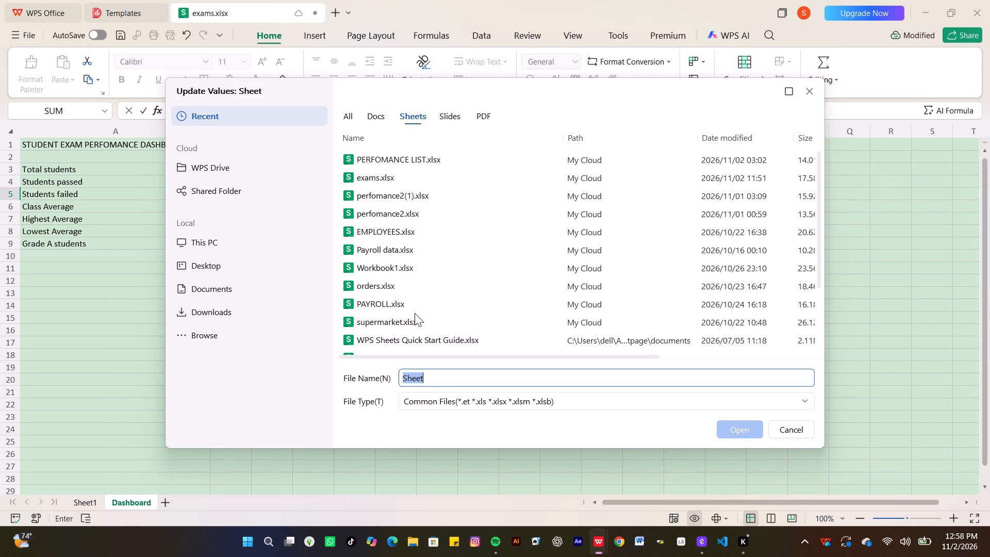
{"action": "left_click", "coordinate": [808, 97]}
Correct the sheet name in B5's formula to Sheet1, making it =COUNTIF(Sheet1!J2:J51,"FAIL").
{"action": "left_click", "coordinate": [221, 198]}
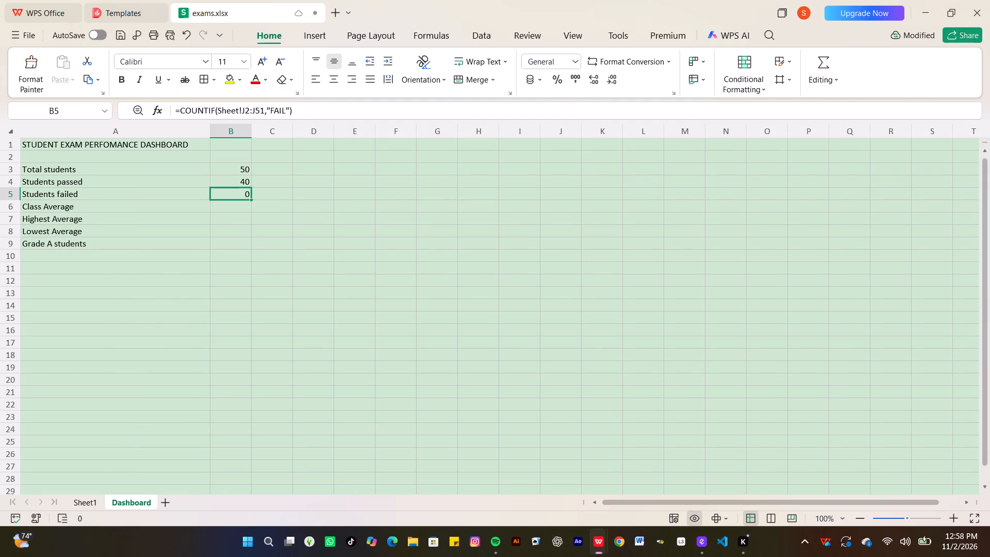
{"action": "left_click", "coordinate": [237, 110]}
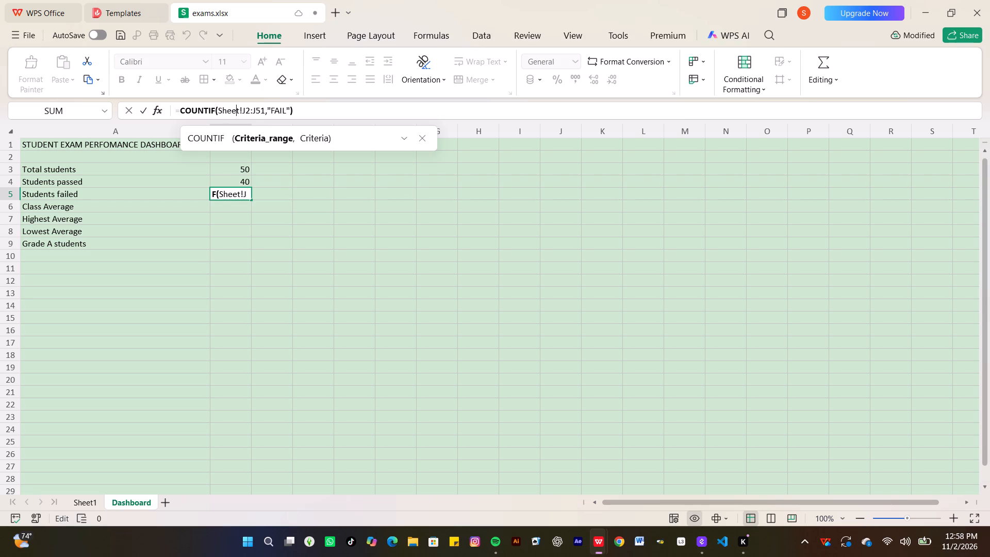
{"action": "key", "text": "Right"}
{"action": "key", "text": "1"}
{"action": "key", "text": "Return"}
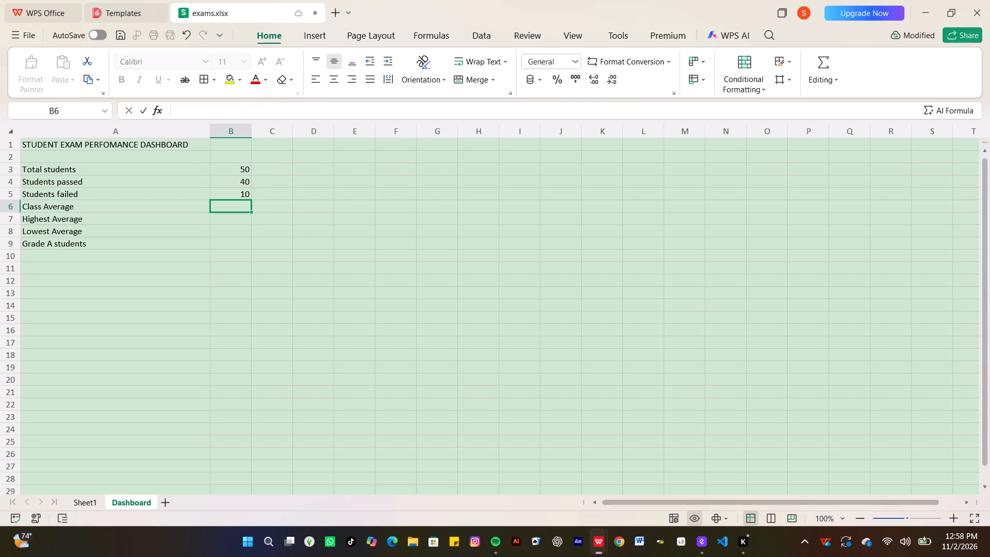
Enter the formula =AVERAGE(Sheet1!H2:H51) in cell B6, beside Class Average.
{"action": "key", "text": "equal"}
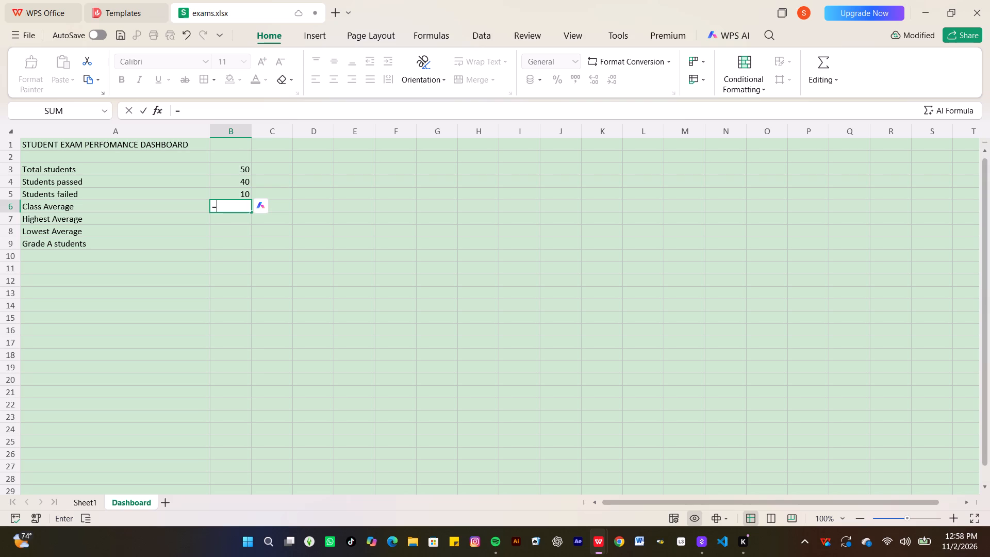
{"action": "key", "text": "equal"}
{"action": "key", "text": "BackSpace"}
{"action": "key", "text": "a"}
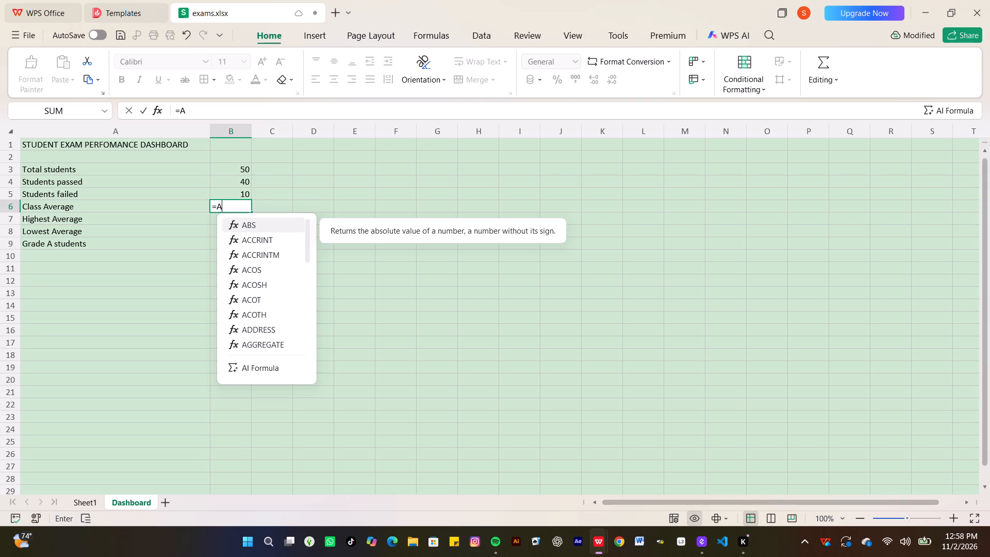
{"action": "type", "text": "VERAGE"}
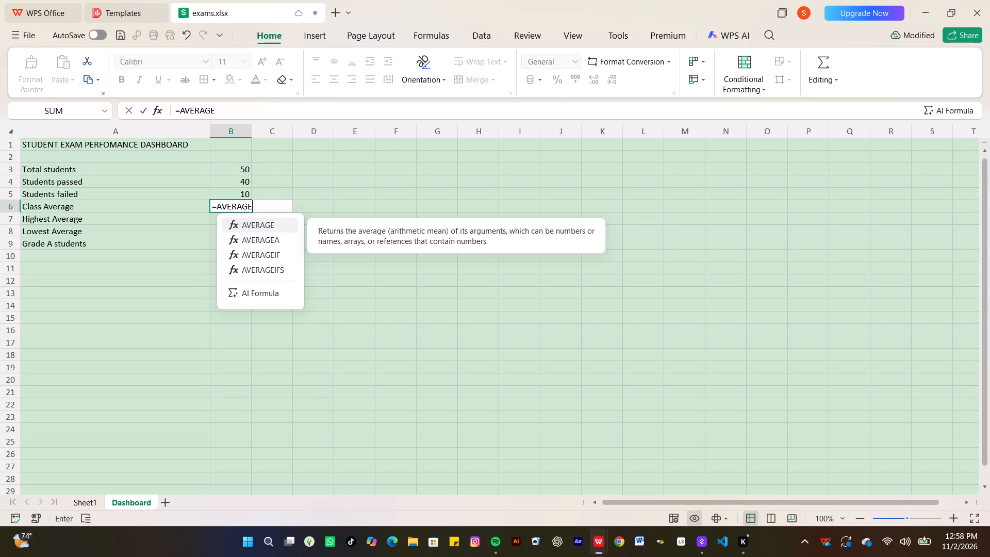
{"action": "key", "text": "shift+parenleft"}
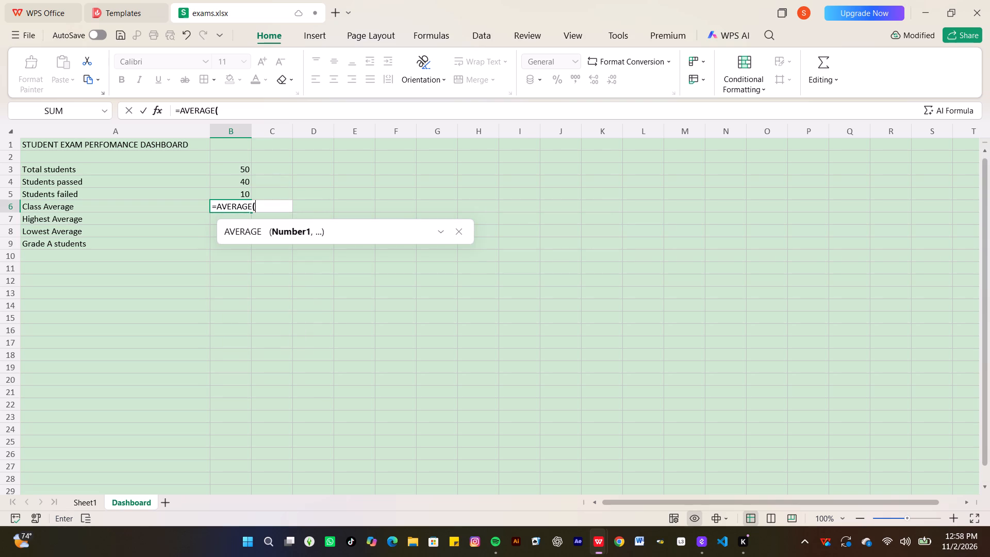
{"action": "key", "text": "s"}
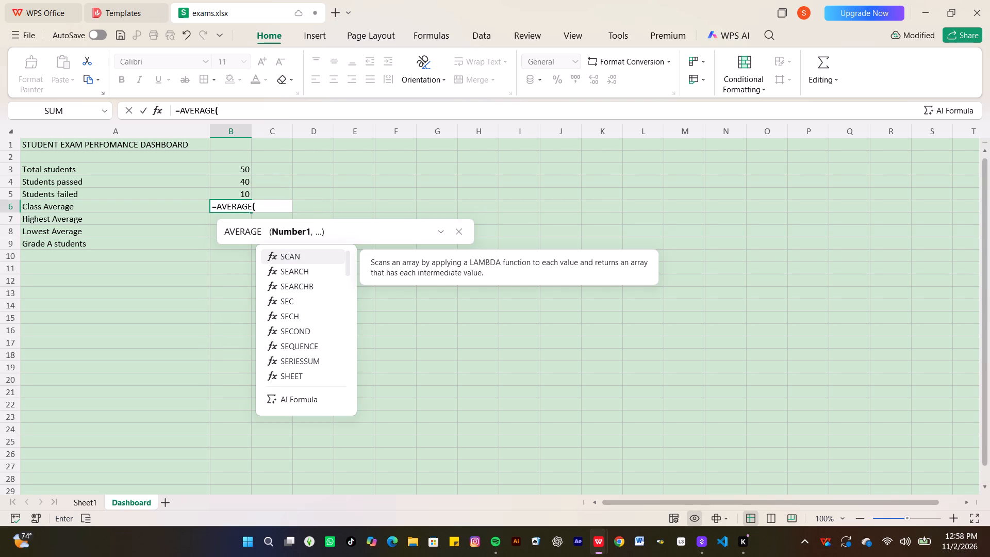
{"action": "type", "text": "he"}
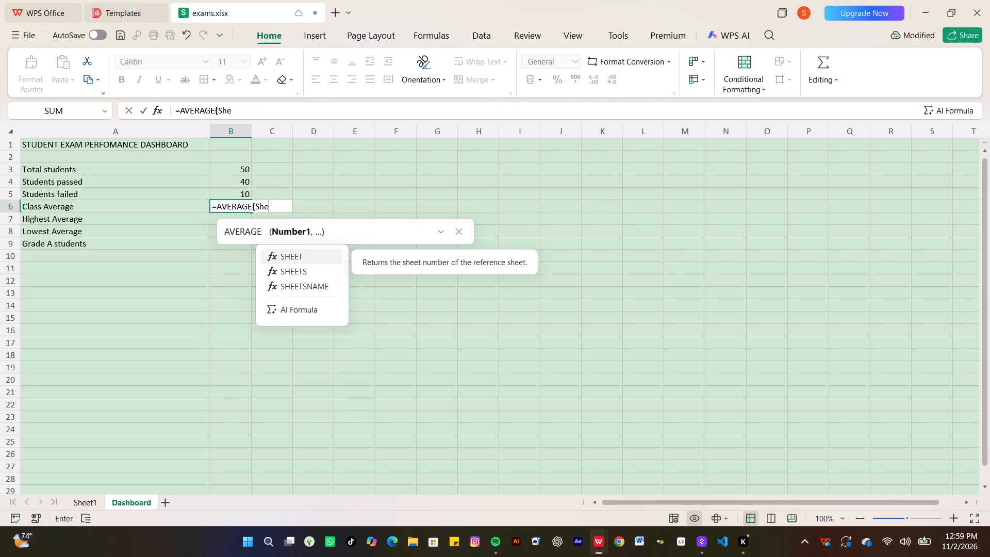
{"action": "key", "text": "e"}
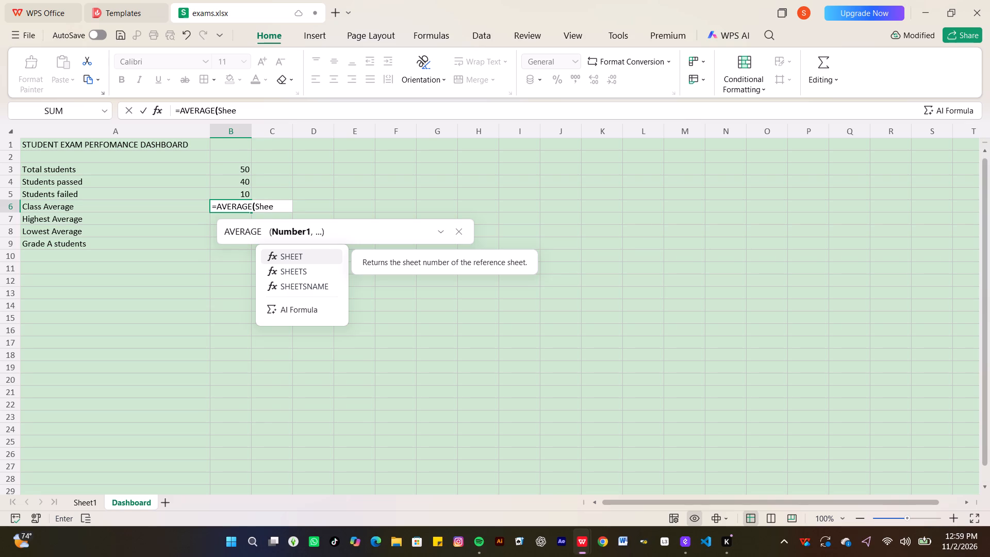
{"action": "key", "text": "t"}
{"action": "key", "text": "1"}
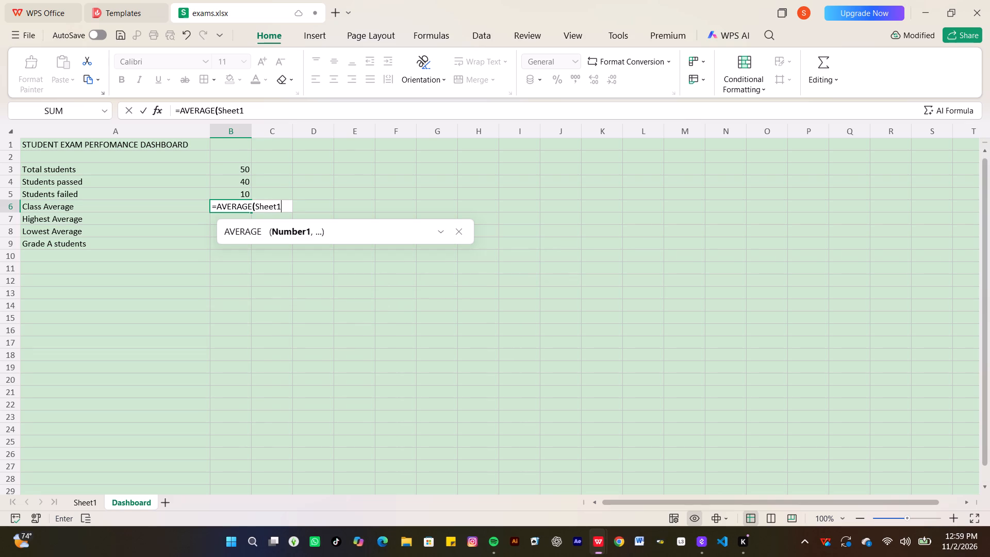
{"action": "key", "text": "shift+exclam"}
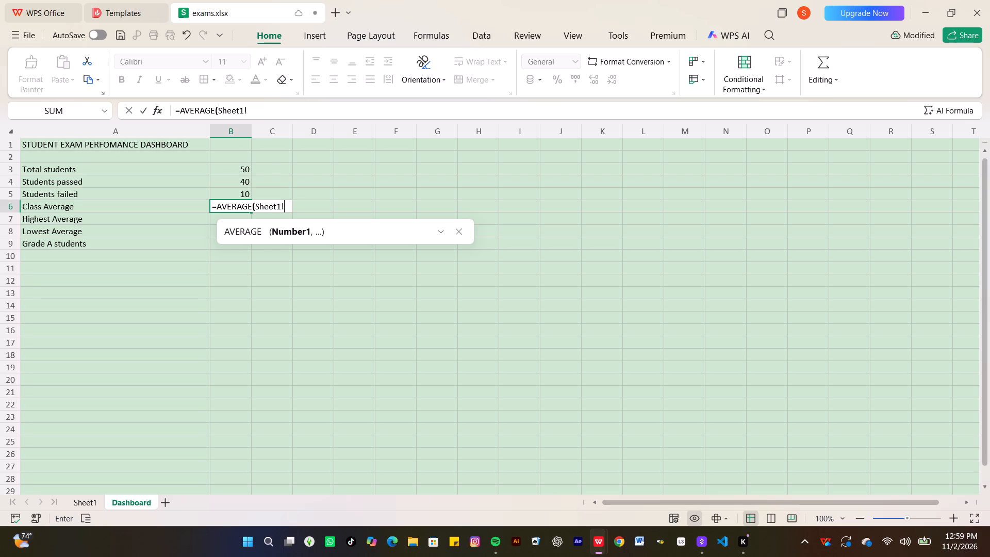
{"action": "key", "text": "h"}
{"action": "key", "text": "2"}
{"action": "key", "text": "BackSpace"}
{"action": "key", "text": "BackSpace"}
{"action": "key", "text": "h"}
{"action": "key", "text": "2"}
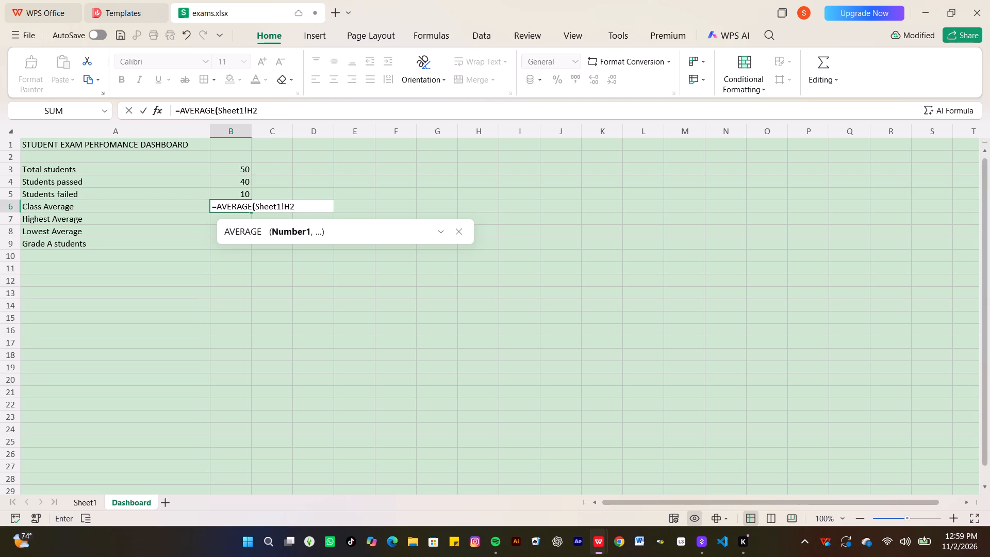
{"action": "key", "text": "shift+colon"}
{"action": "key", "text": "h"}
{"action": "key", "text": "BackSpace"}
{"action": "key", "text": "h"}
{"action": "type", "text": "51"}
{"action": "key", "text": "shift+parenright"}
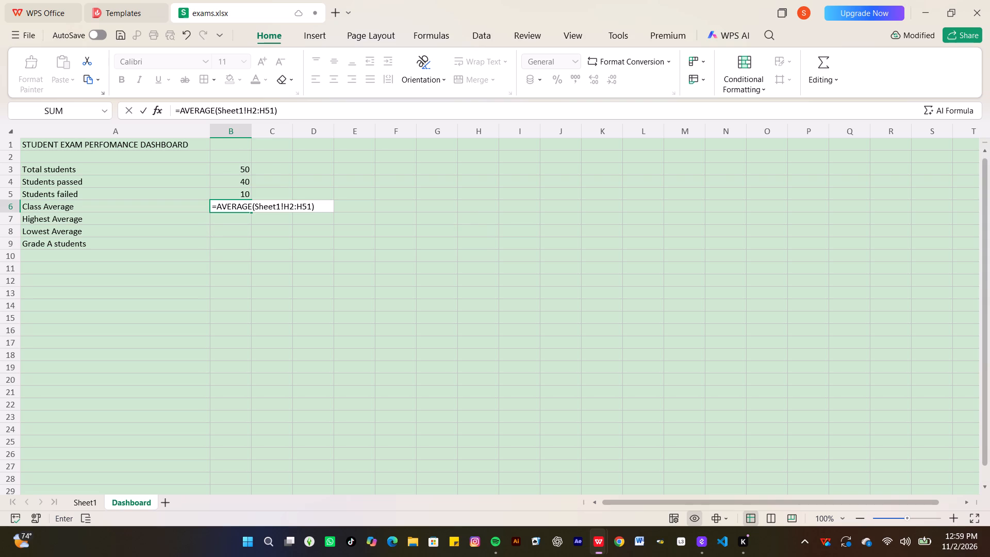
{"action": "key", "text": "Return"}
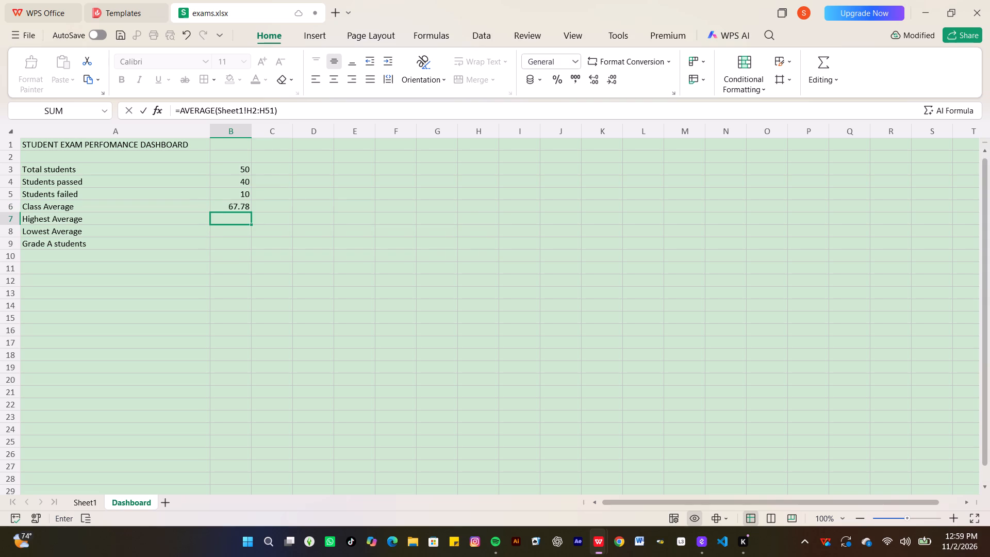
Begin a MAX formula in cell B7, beside Highest Average, up to its opening parenthesis.
{"action": "key", "text": "equal"}
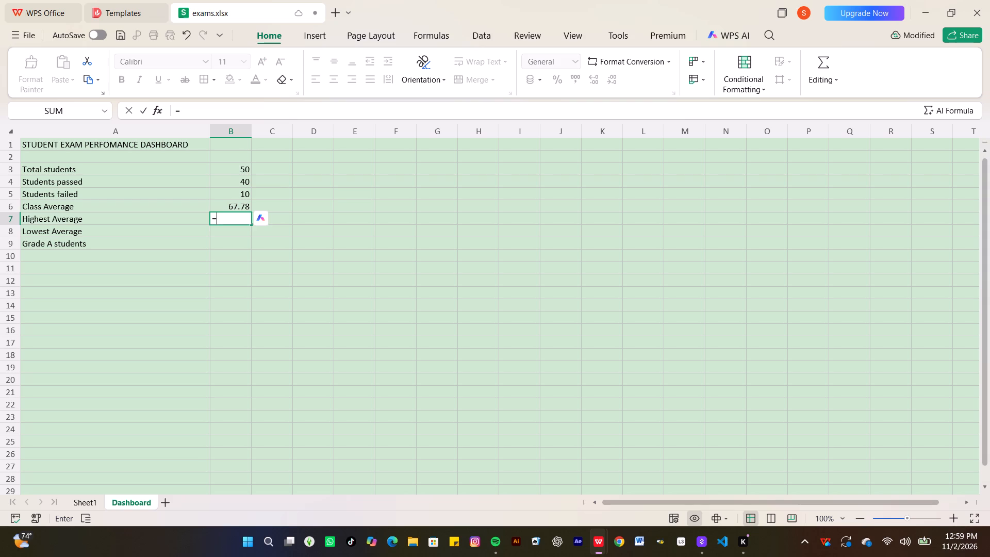
{"action": "key", "text": "m"}
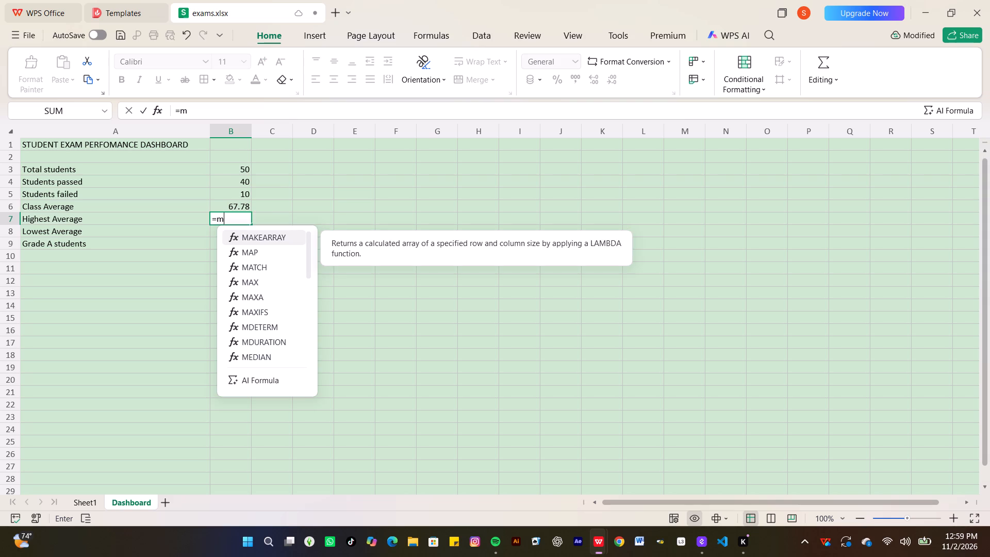
{"action": "key", "text": "BackSpace"}
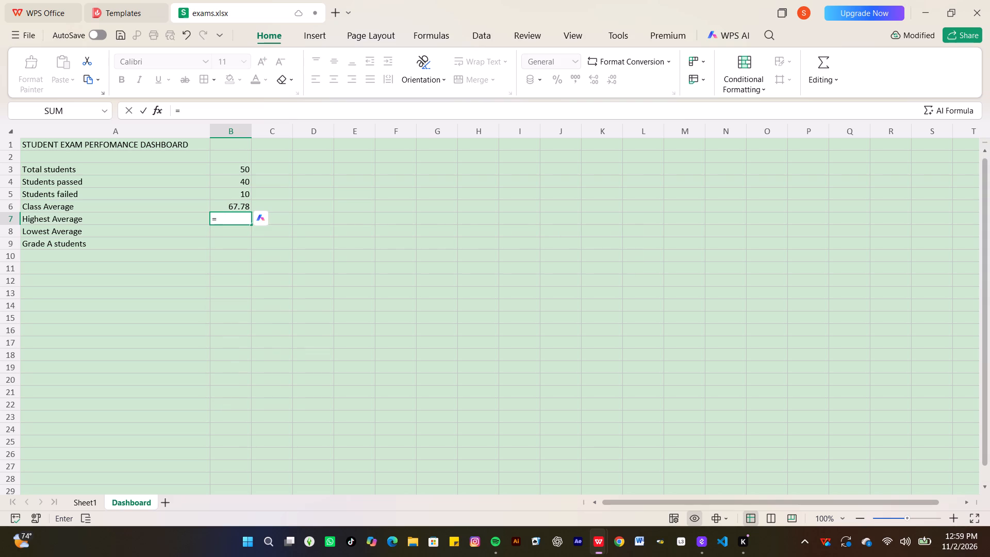
{"action": "type", "text": "MAX"}
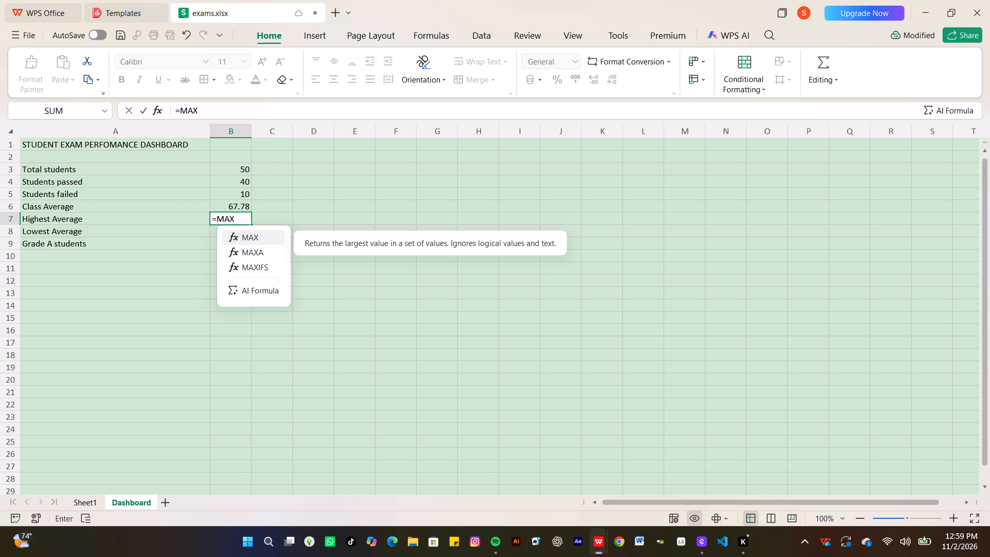
{"action": "key", "text": "shift+parenleft"}
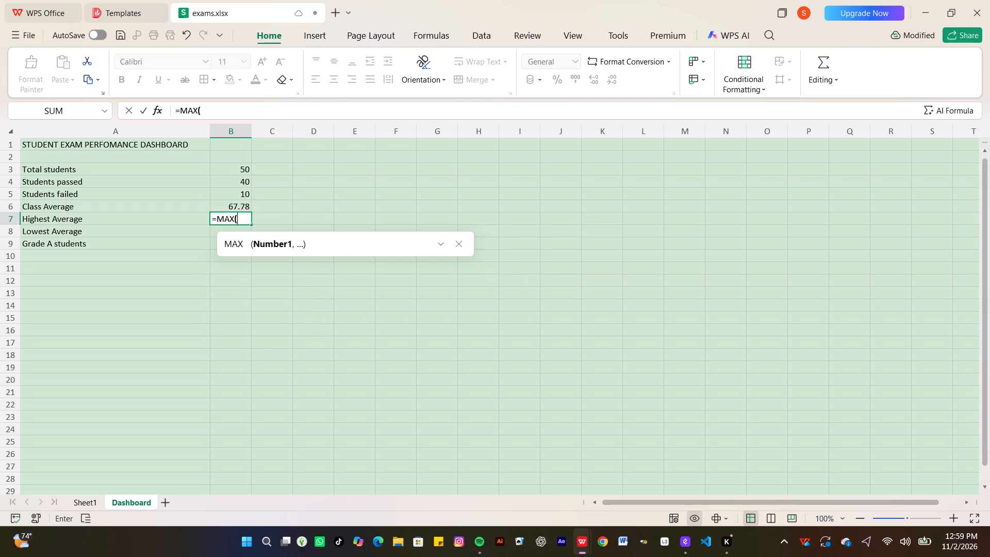
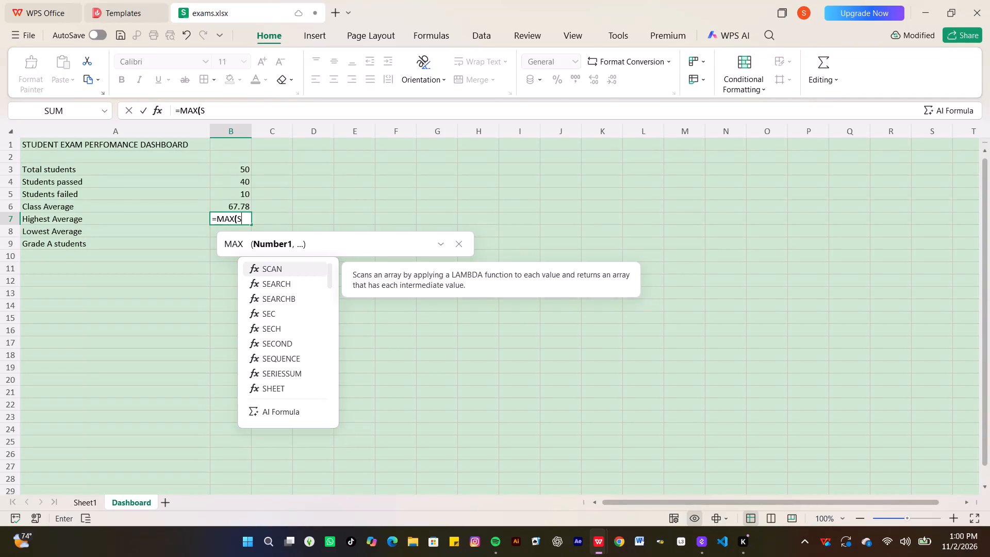
Complete the MAX formula in cell B7, beside Highest Average, as =MAX(Sheet1!H2:H51).
{"action": "key", "text": "BackSpace"}
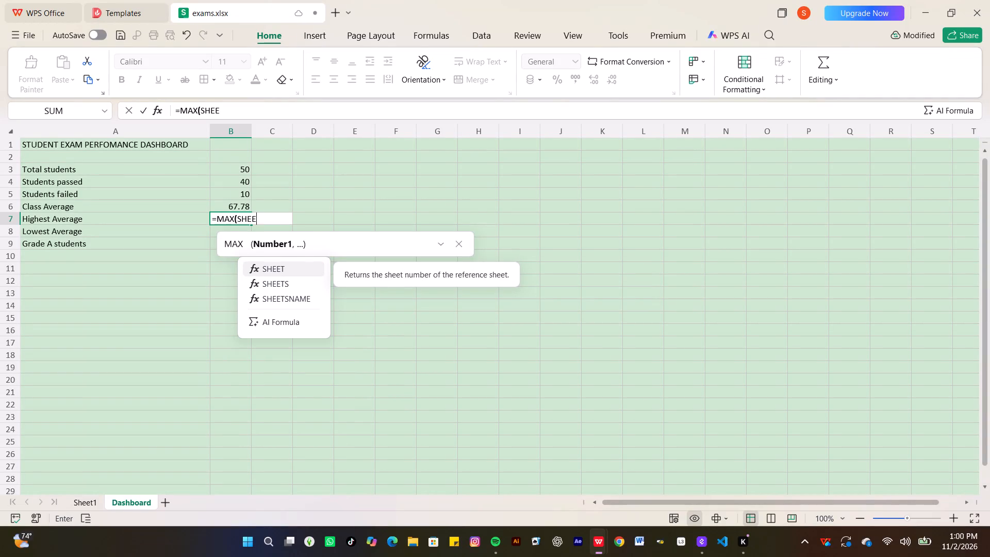
{"action": "key", "text": "BackSpace"}
{"action": "key", "text": "BackSpace"}
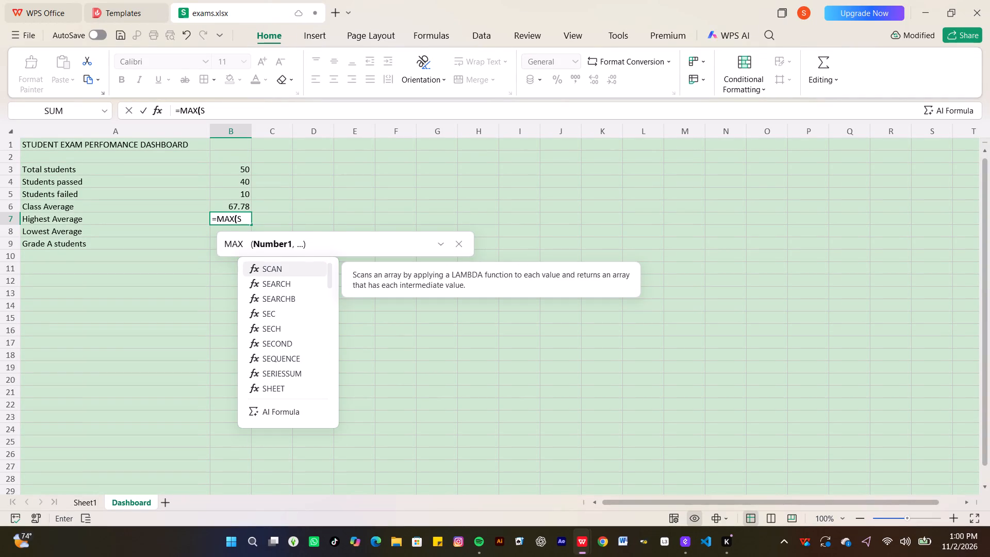
{"action": "type", "text": "hee"}
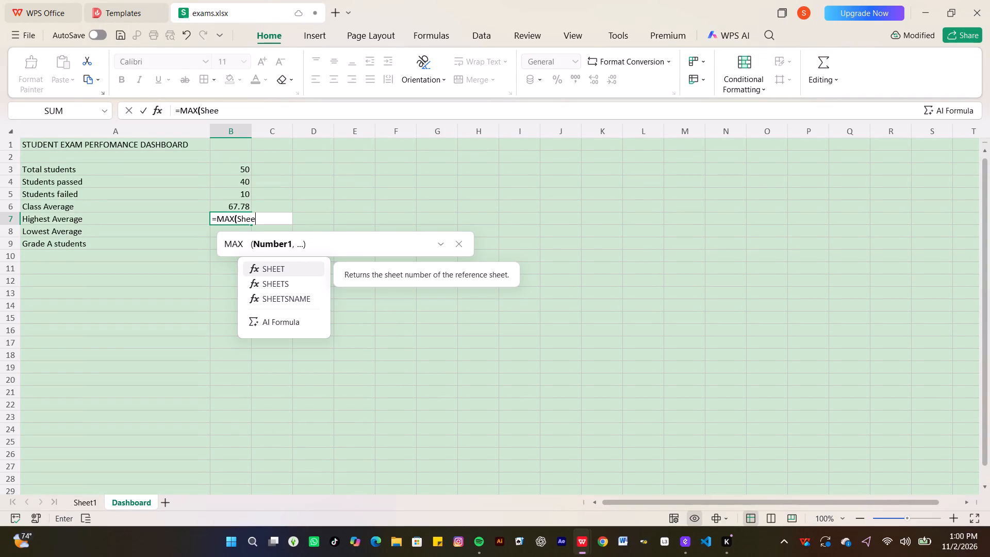
{"action": "key", "text": "t"}
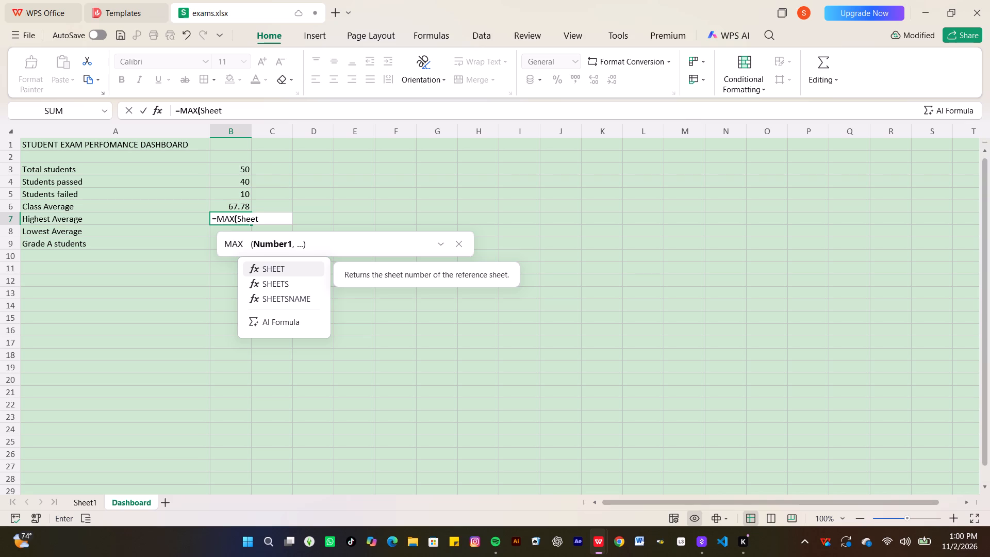
{"action": "key", "text": "1"}
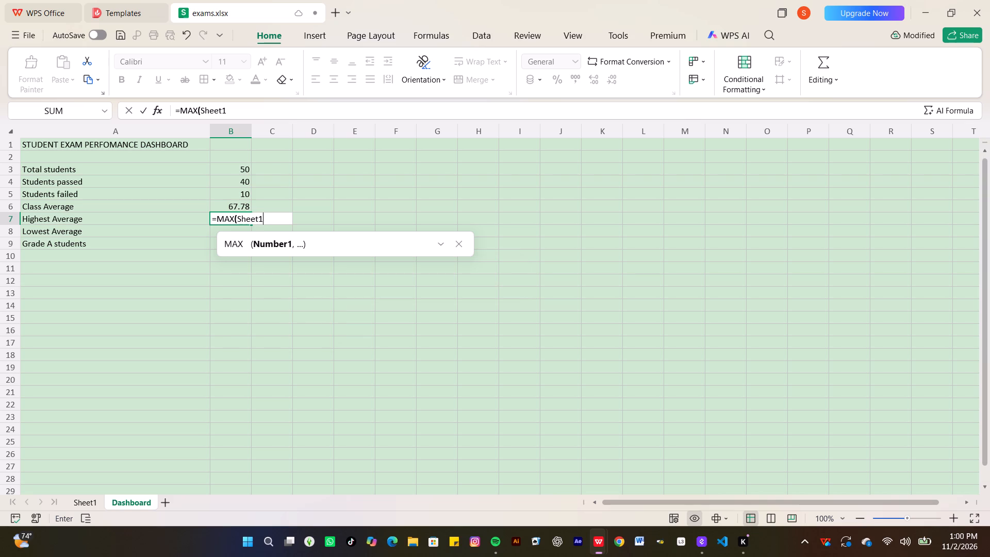
{"action": "key", "text": "shift+exclam"}
{"action": "key", "text": "h"}
{"action": "key", "text": "2"}
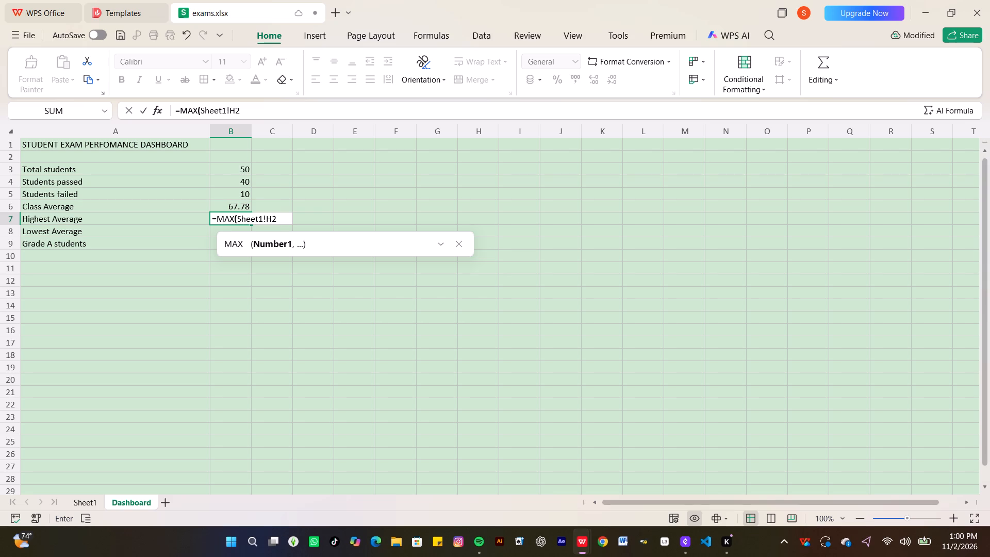
{"action": "key", "text": "shift+colon"}
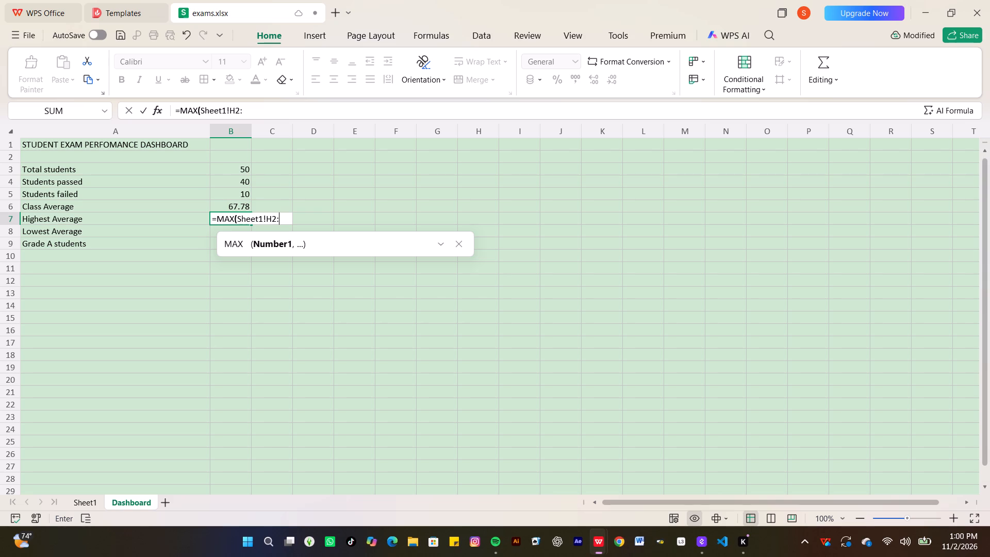
{"action": "key", "text": "h"}
{"action": "type", "text": "51"}
{"action": "key", "text": "shift+parenright"}
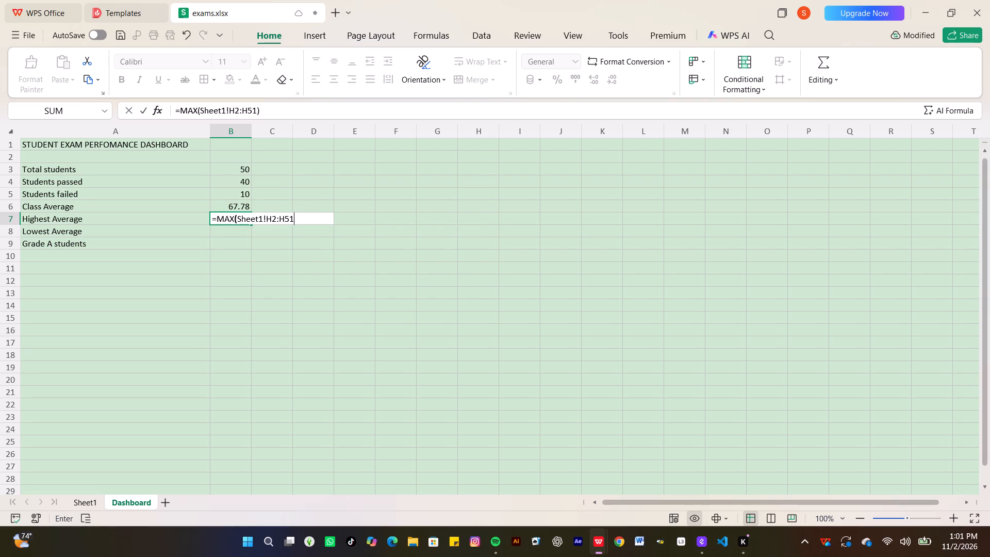
{"action": "key", "text": "Return"}
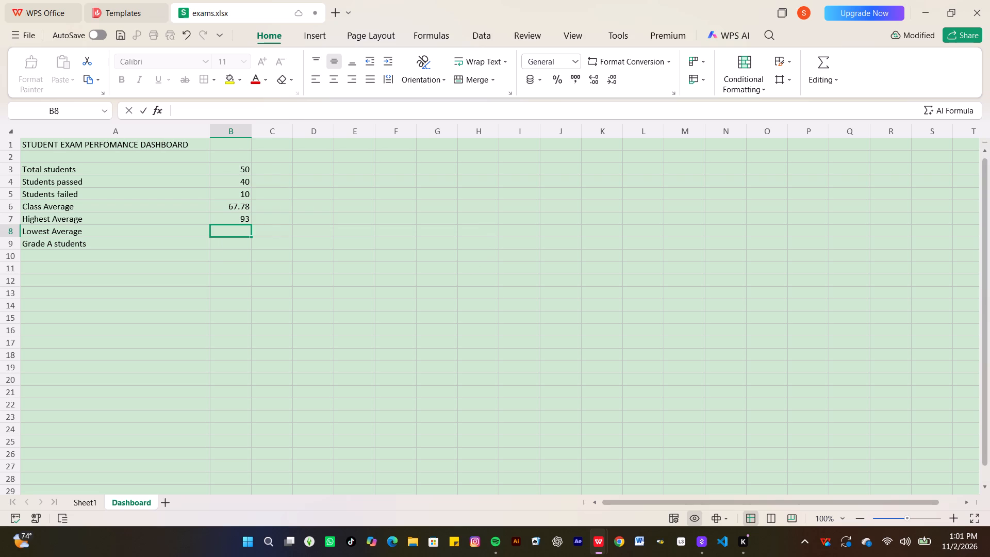
Try to enter the formula =MIN(Sheet1!) in cell B8, beside Lowest Average, and return to editing it.
{"action": "key", "text": "equal"}
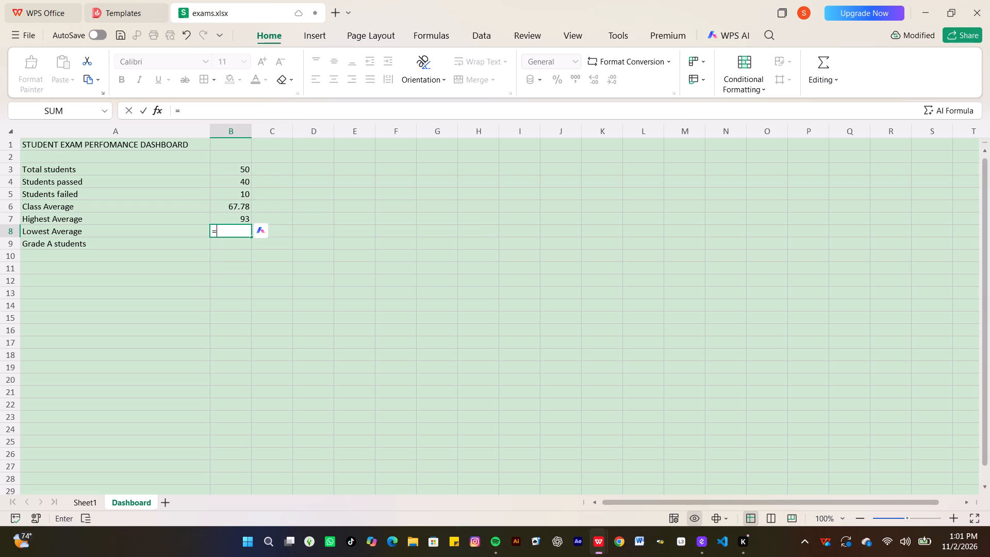
{"action": "type", "text": "MIN"}
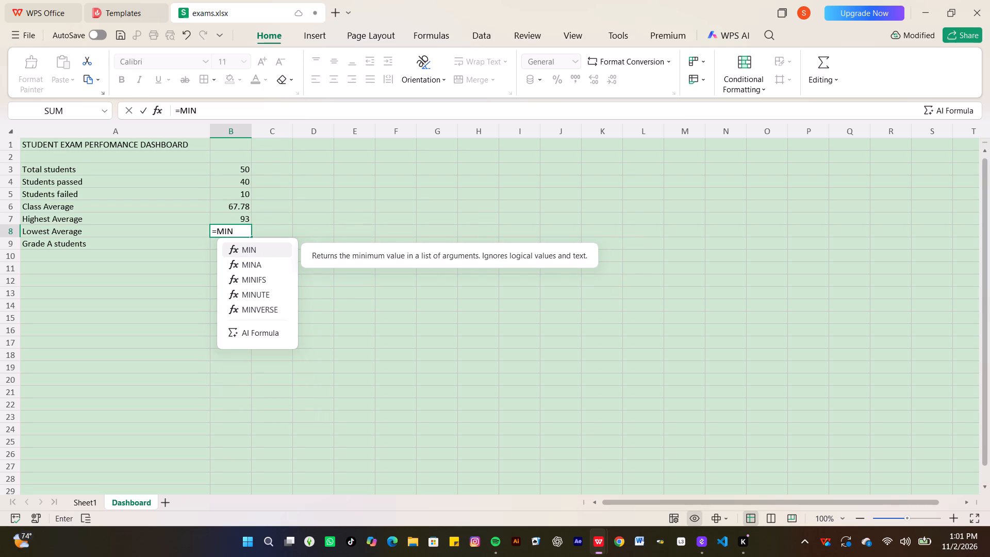
{"action": "key", "text": "shift+parenleft"}
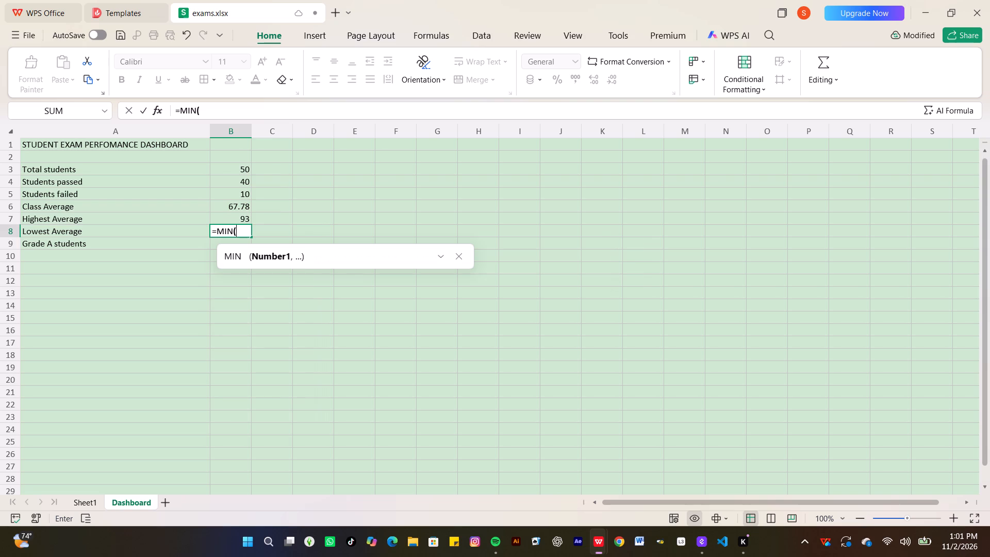
{"action": "key", "text": "s"}
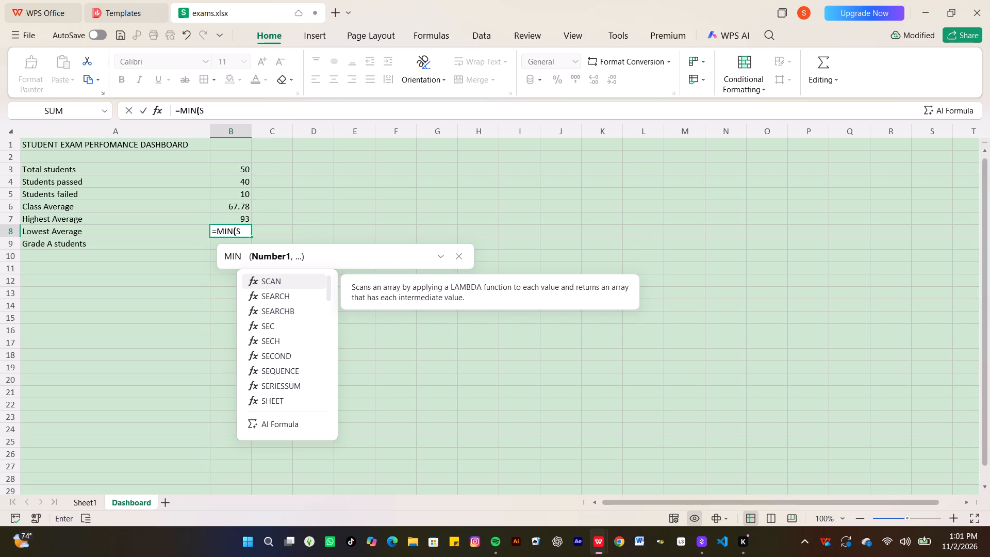
{"action": "type", "text": "hee"}
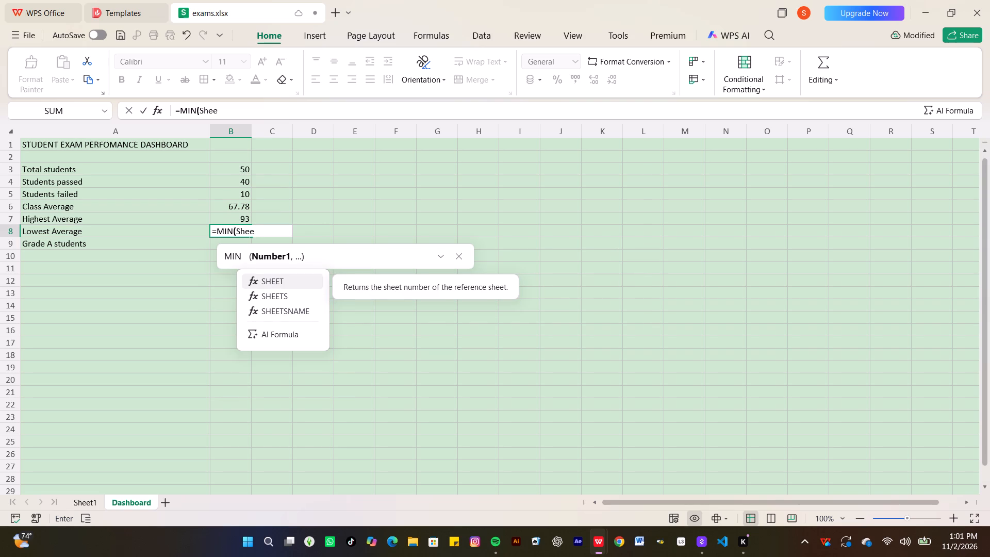
{"action": "key", "text": "t"}
{"action": "key", "text": "1"}
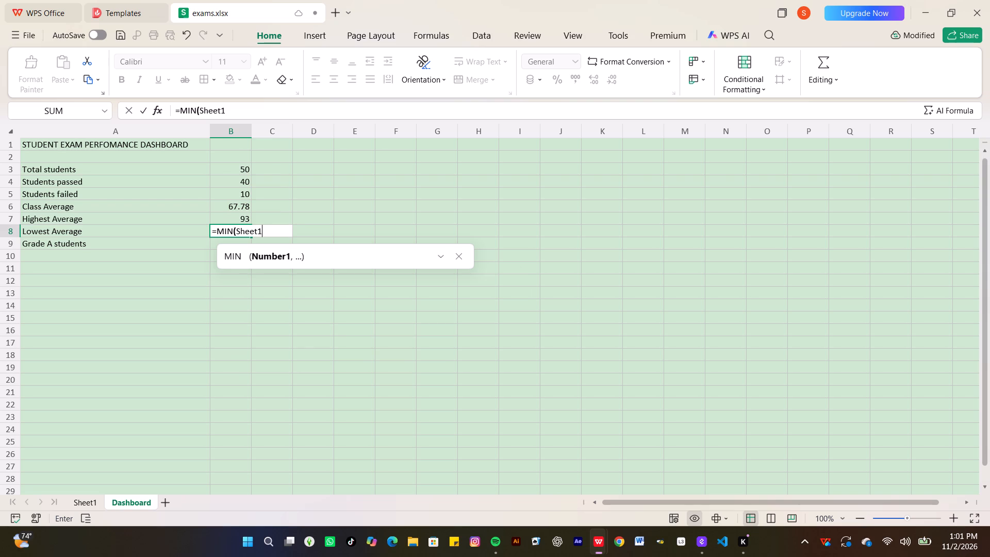
{"action": "key", "text": "shift+exclam"}
{"action": "key", "text": "shift+parenright"}
{"action": "key", "text": "Return"}
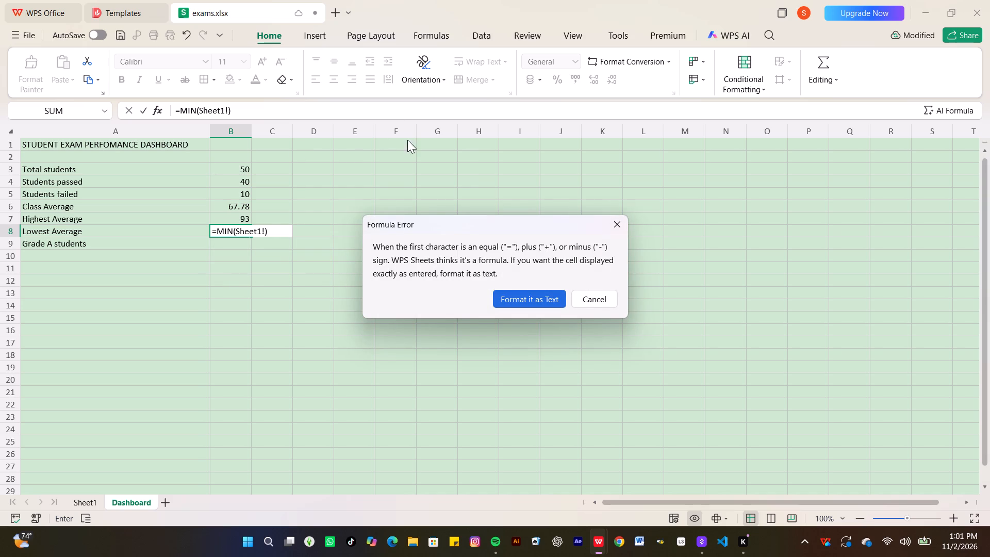
{"action": "left_click", "coordinate": [588, 297]}
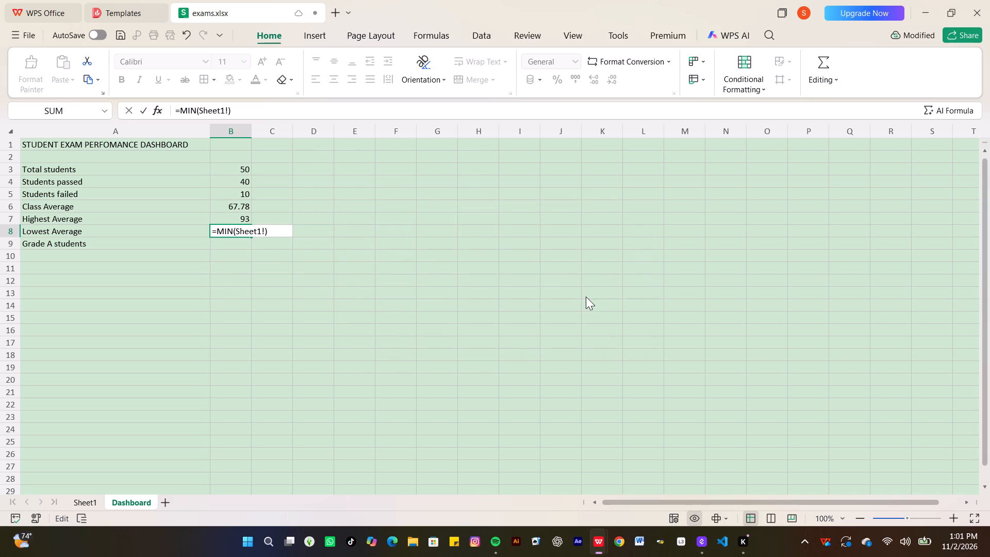
Add the range H2:H51 to the formula in cell B8, making it =MIN(Sheet1!H2:H51).
{"action": "key", "text": "BackSpace"}
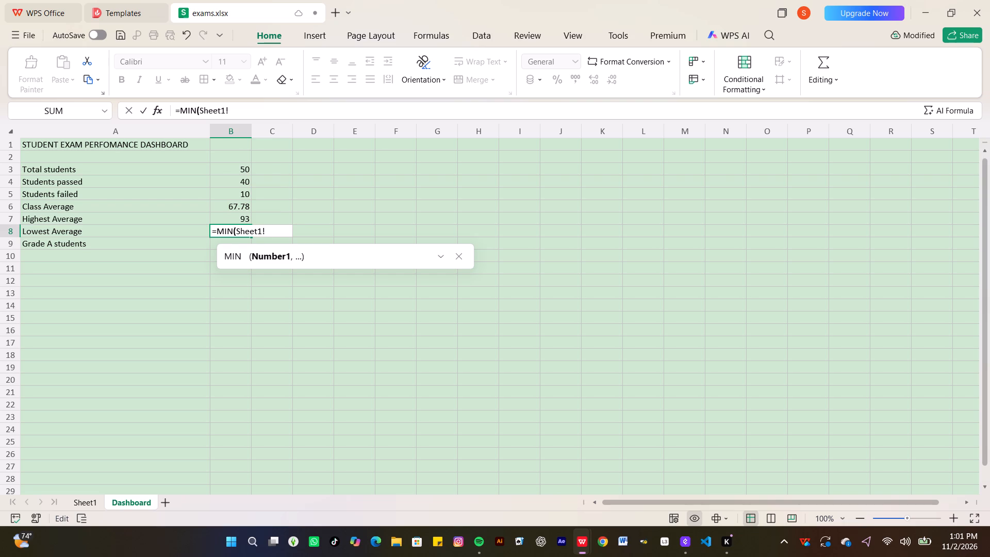
{"action": "key", "text": "h"}
{"action": "key", "text": "2"}
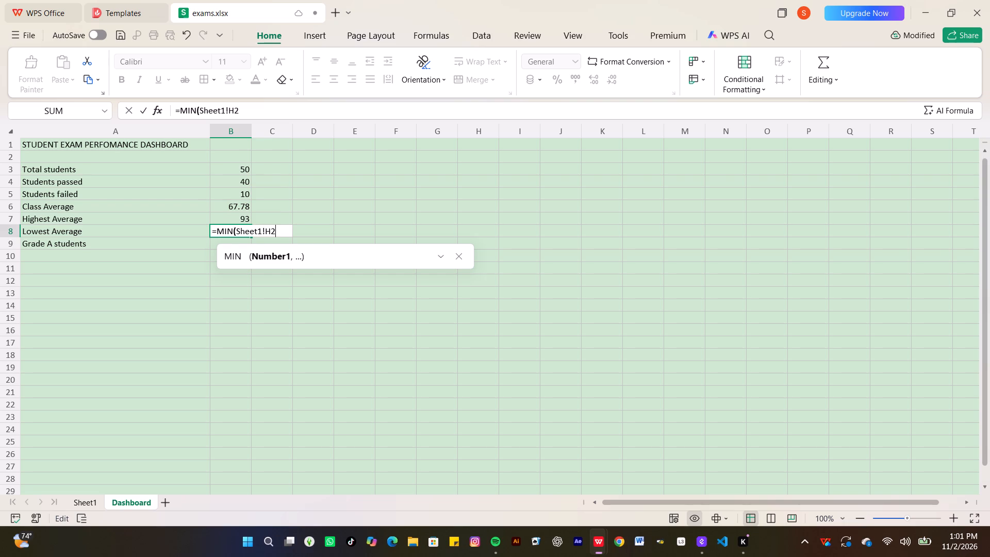
{"action": "key", "text": "shift+colon"}
{"action": "key", "text": "h"}
{"action": "key", "text": "5"}
{"action": "key", "text": "1"}
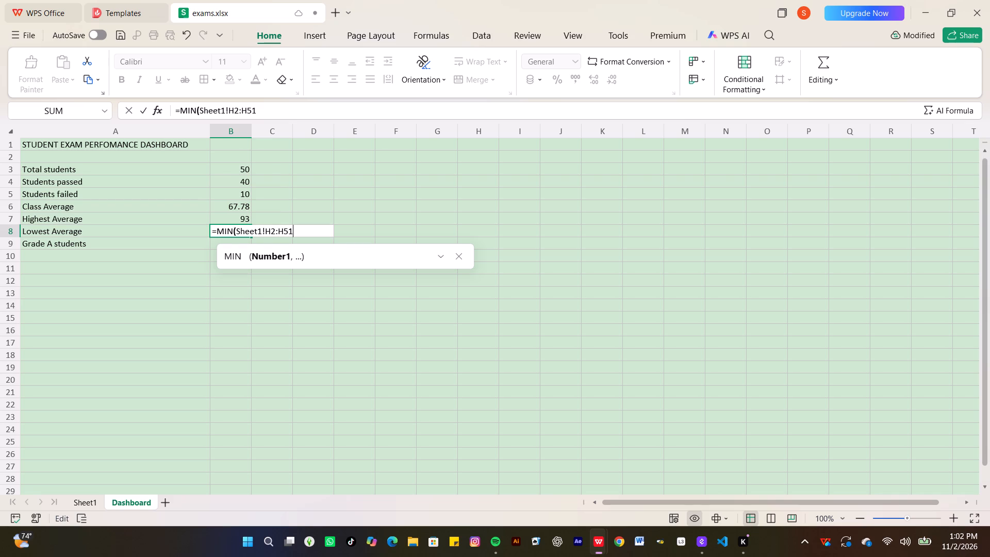
{"action": "key", "text": "Return"}
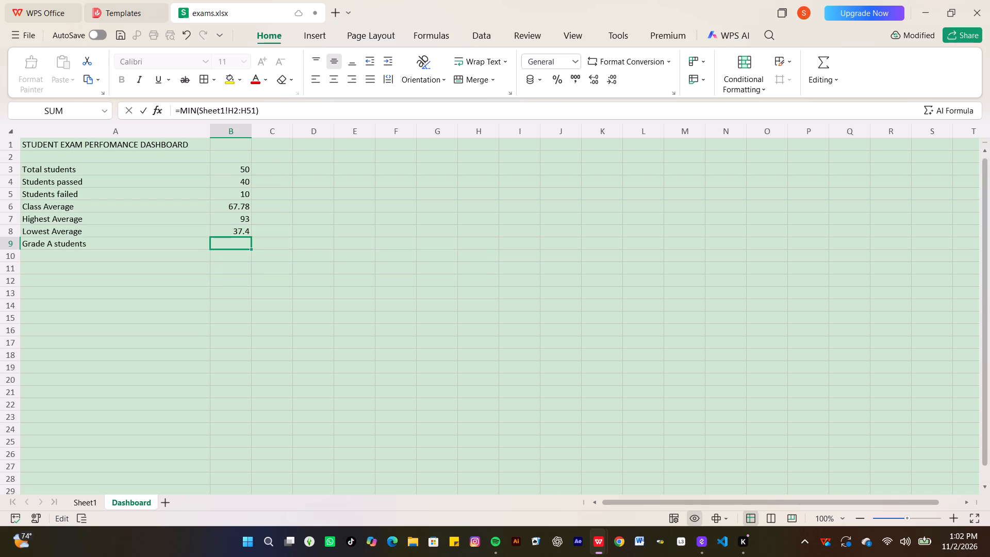
Enter the formula =COUNTIF(Sheet1!I2:I51,"A") in cell B9, beside Grade A students.
{"action": "key", "text": "equal"}
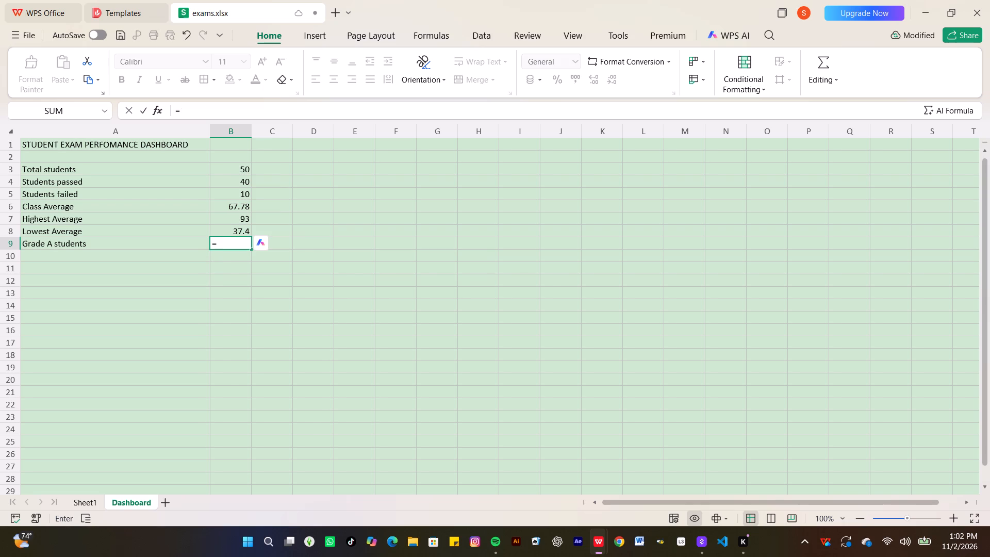
{"action": "type", "text": "COUNTI"}
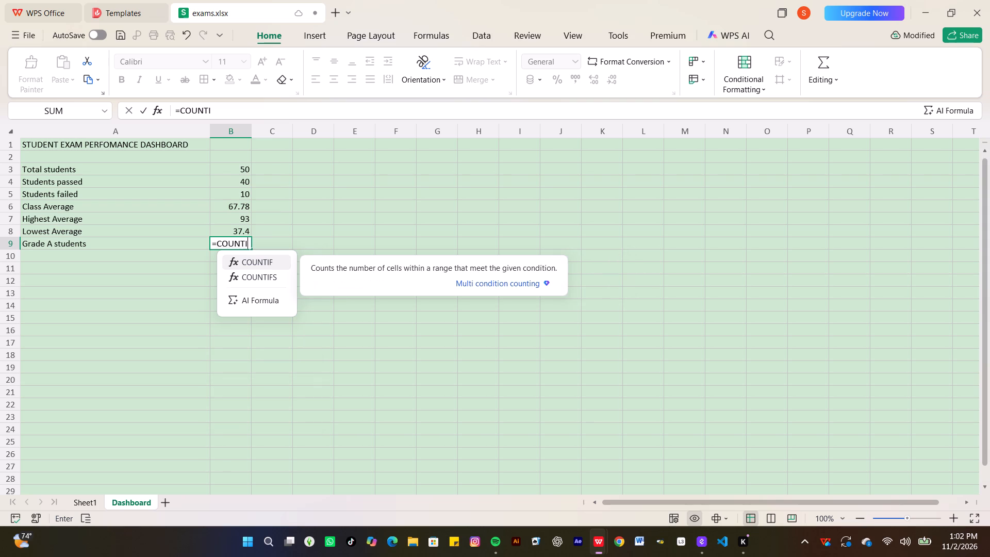
{"action": "key", "text": "f"}
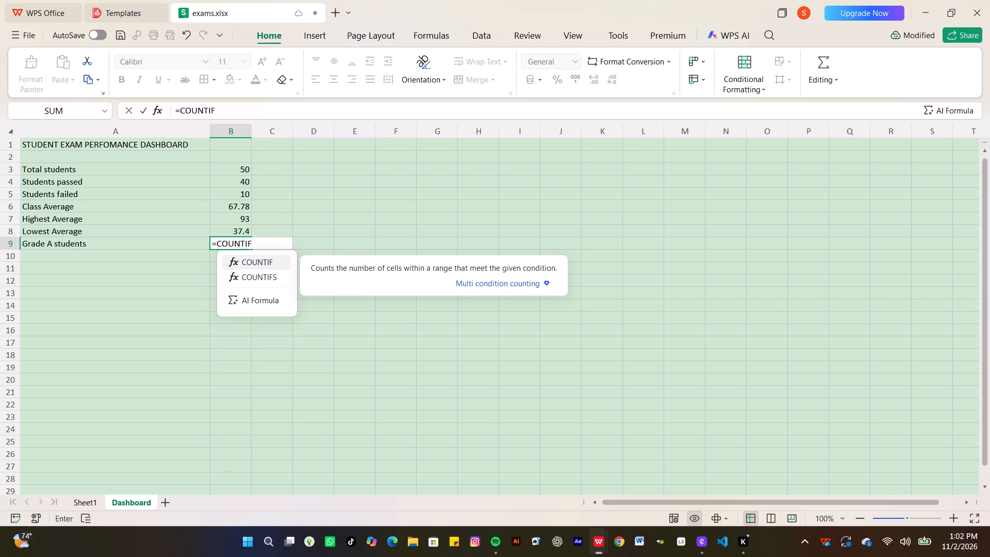
{"action": "key", "text": "shift+parenleft"}
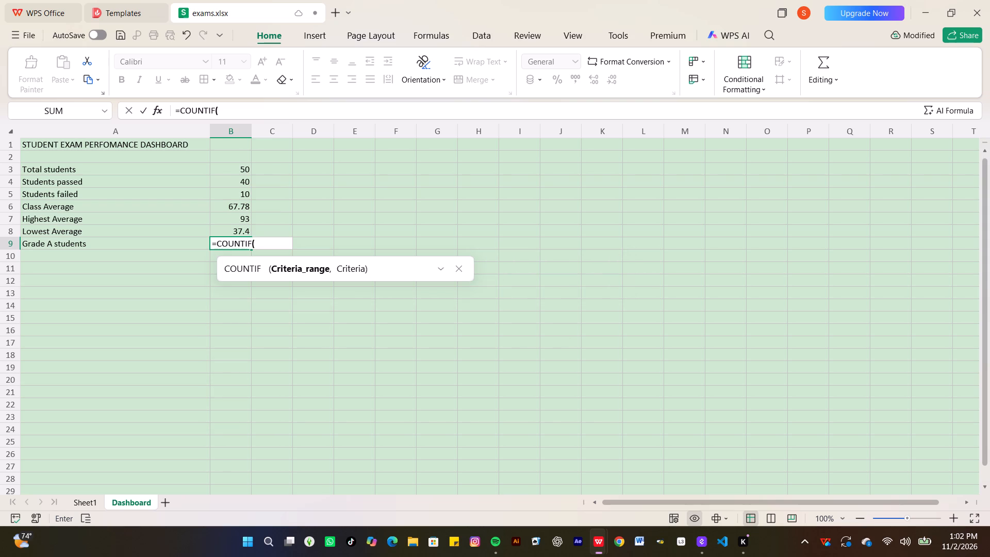
{"action": "key", "text": "s"}
{"action": "type", "text": "heet"}
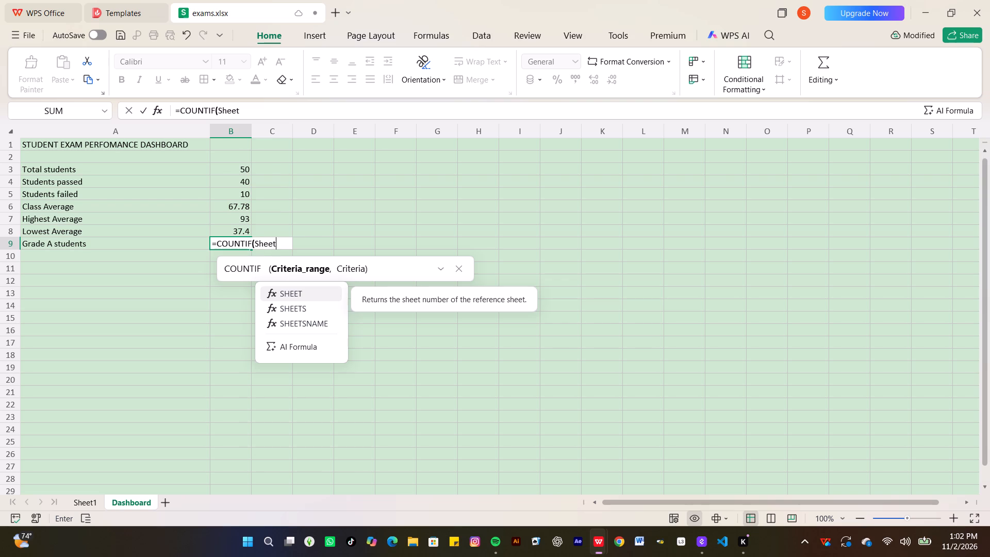
{"action": "key", "text": "shift+exclam"}
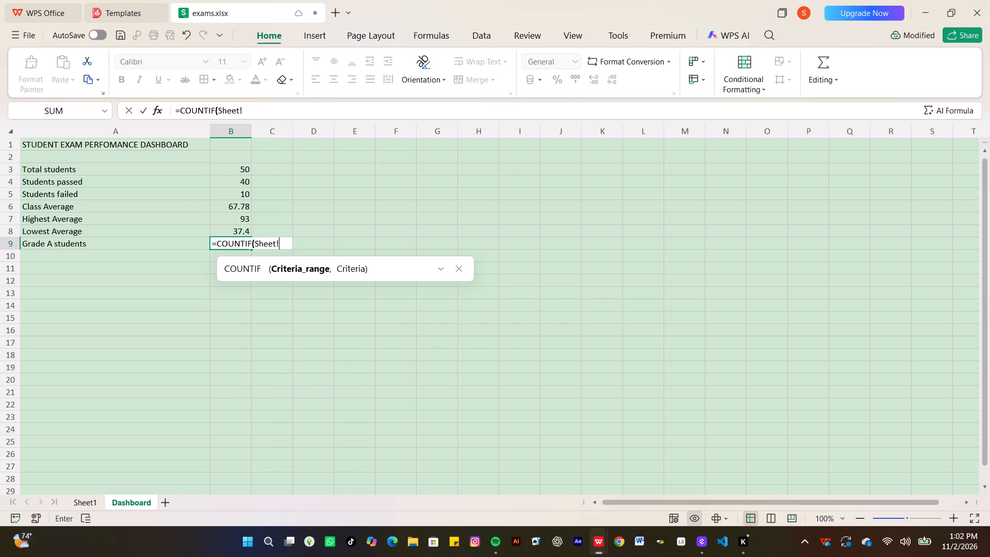
{"action": "key", "text": "BackSpace"}
{"action": "key", "text": "1"}
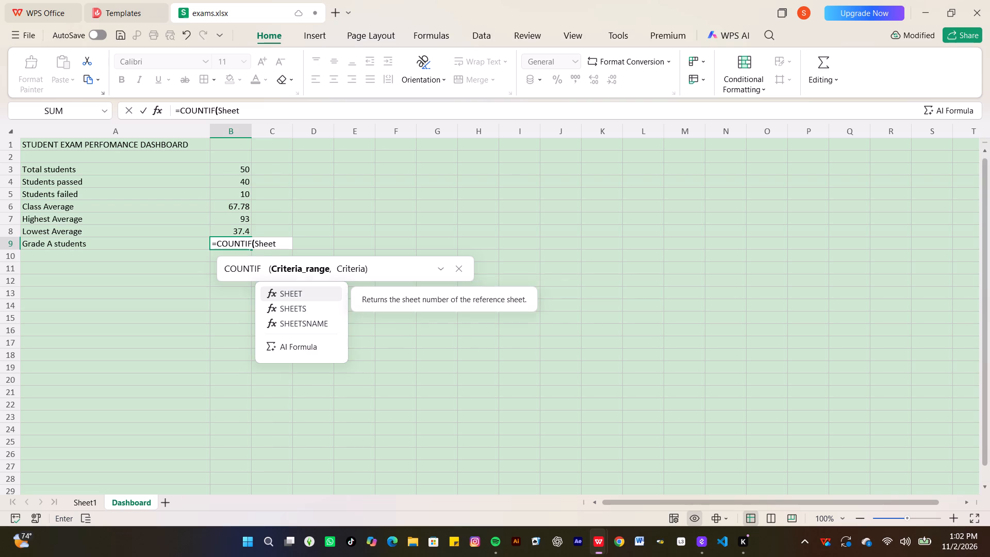
{"action": "key", "text": "shift+exclam"}
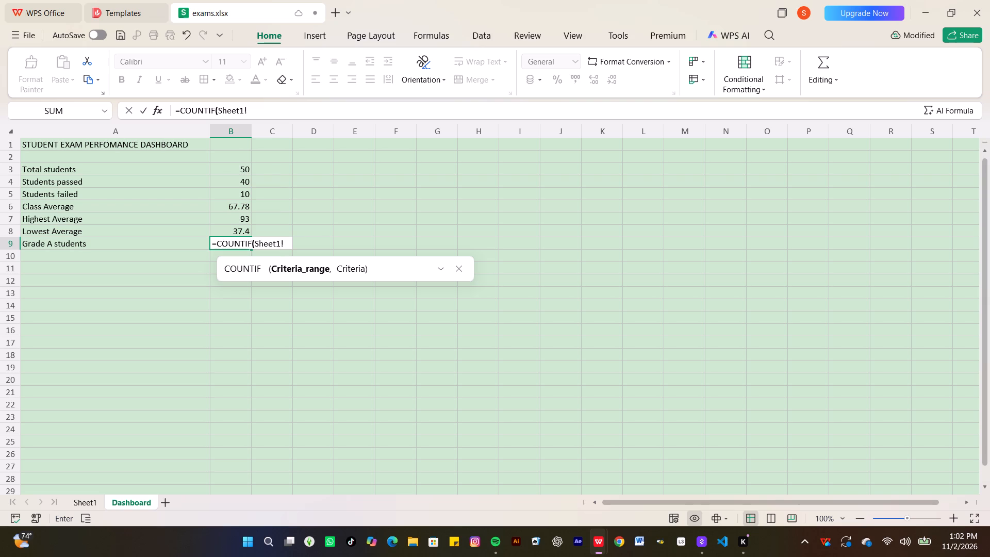
{"action": "key", "text": "i"}
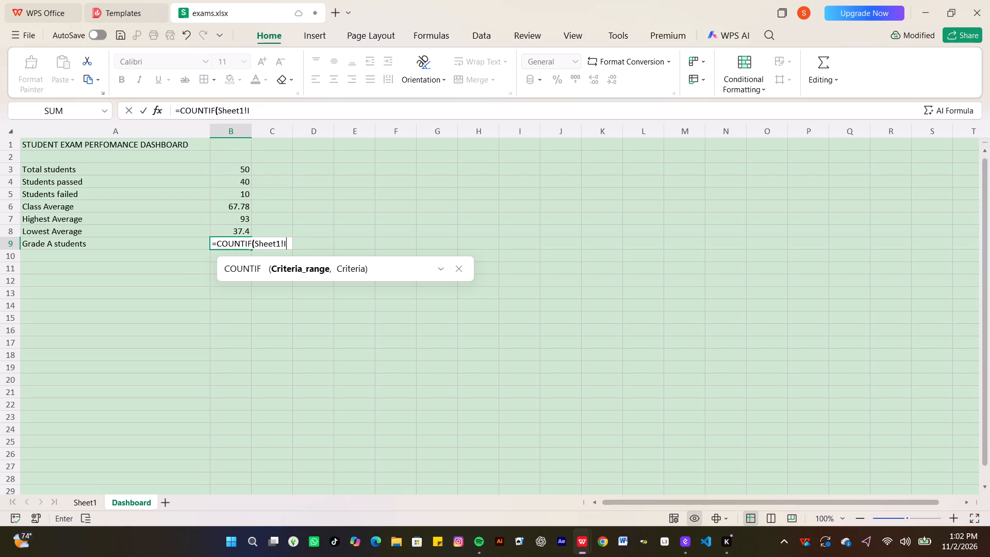
{"action": "key", "text": "2"}
{"action": "key", "text": "shift+colon"}
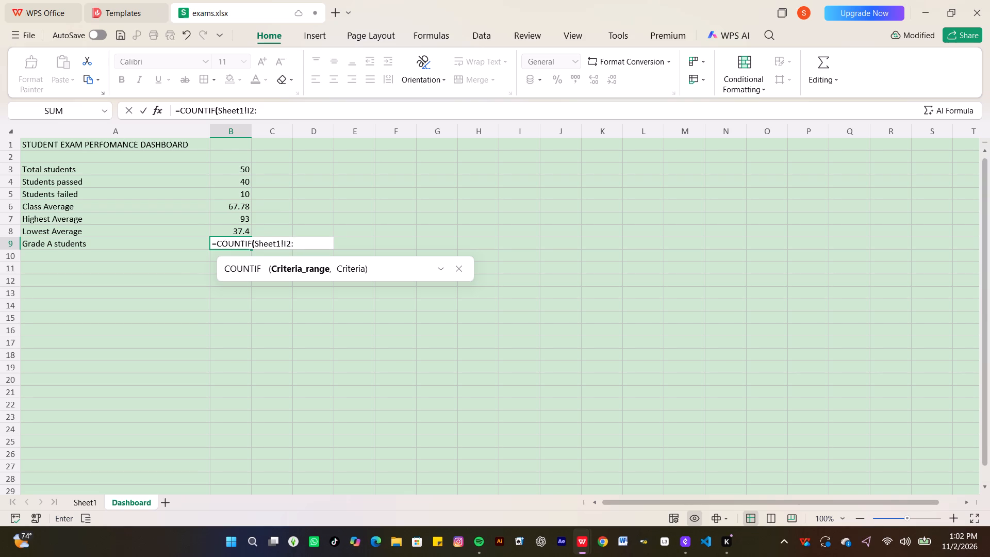
{"action": "key", "text": "i"}
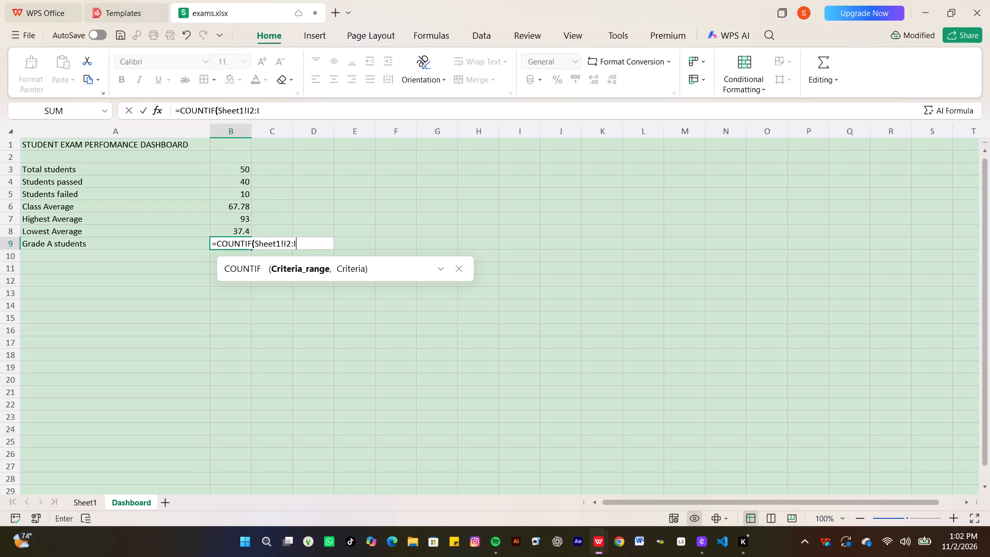
{"action": "key", "text": "5"}
{"action": "key", "text": "1"}
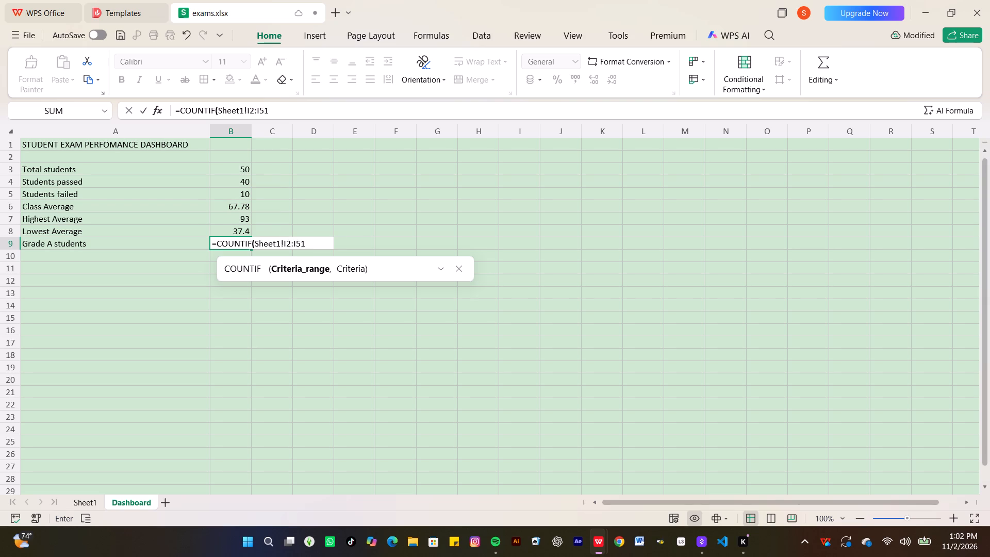
{"action": "key", "text": "comma"}
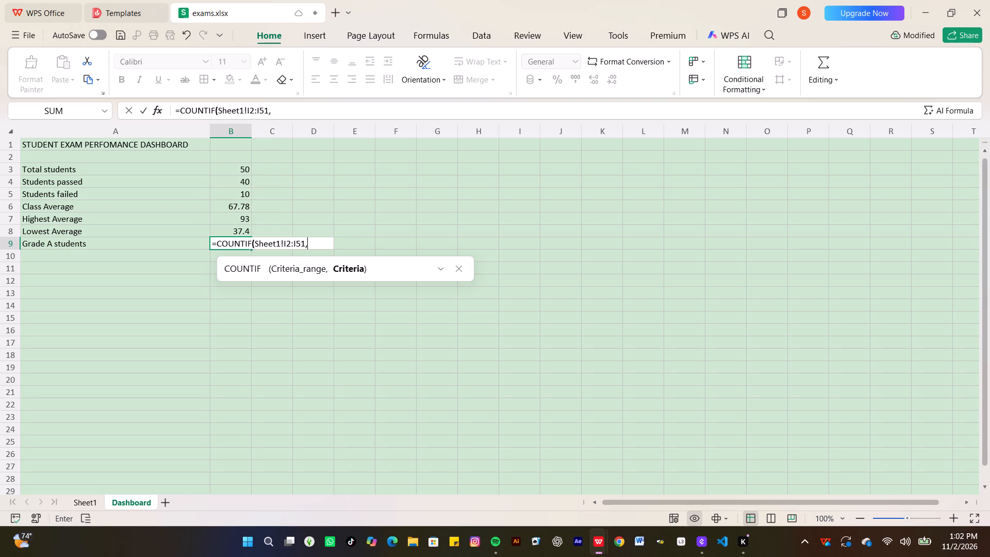
{"action": "key", "text": "shift+quotedbl"}
{"action": "key", "text": "a"}
{"action": "key", "text": "shift+quotedbl"}
{"action": "key", "text": "Return"}
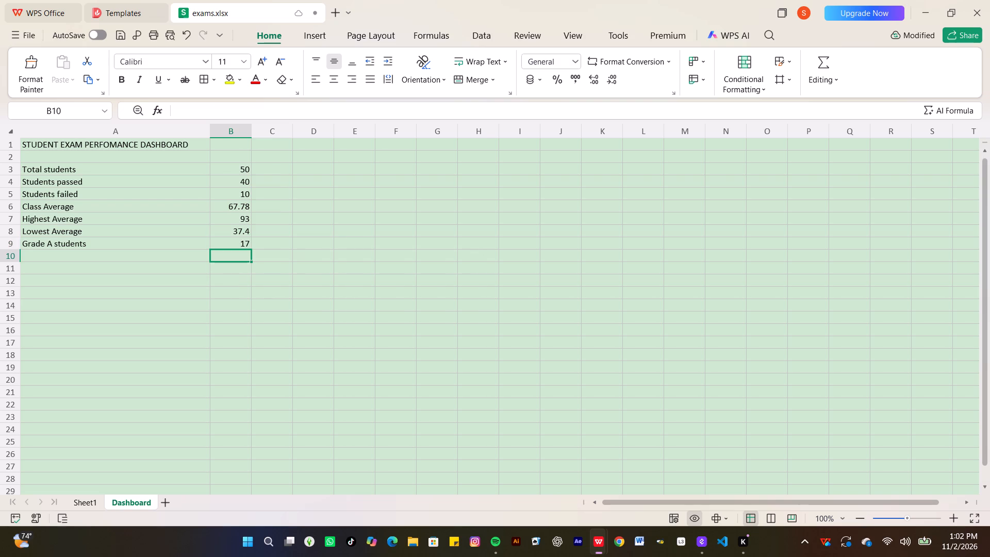
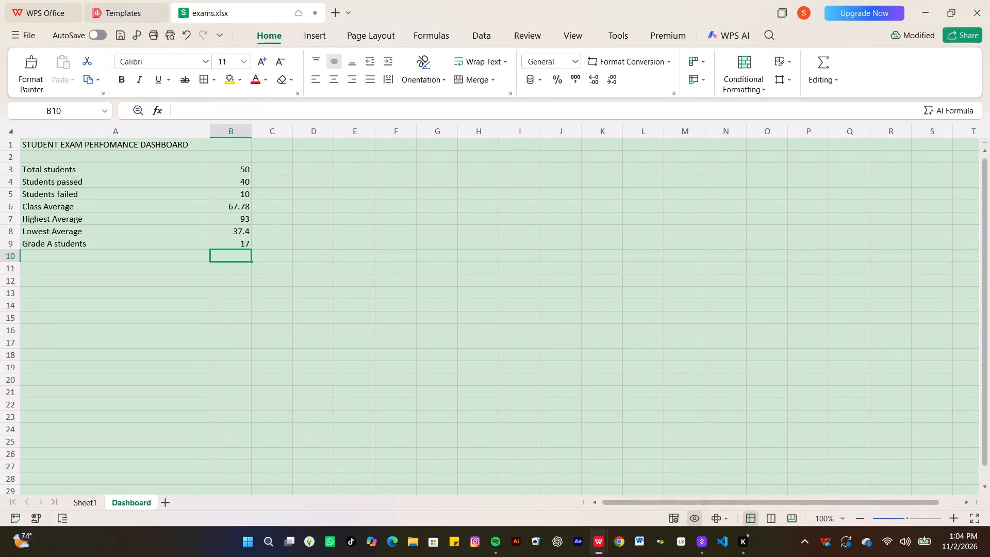
Select the Total students value in cell B3.
{"action": "left_click", "coordinate": [242, 162]}
{"action": "left_click", "coordinate": [234, 170]}
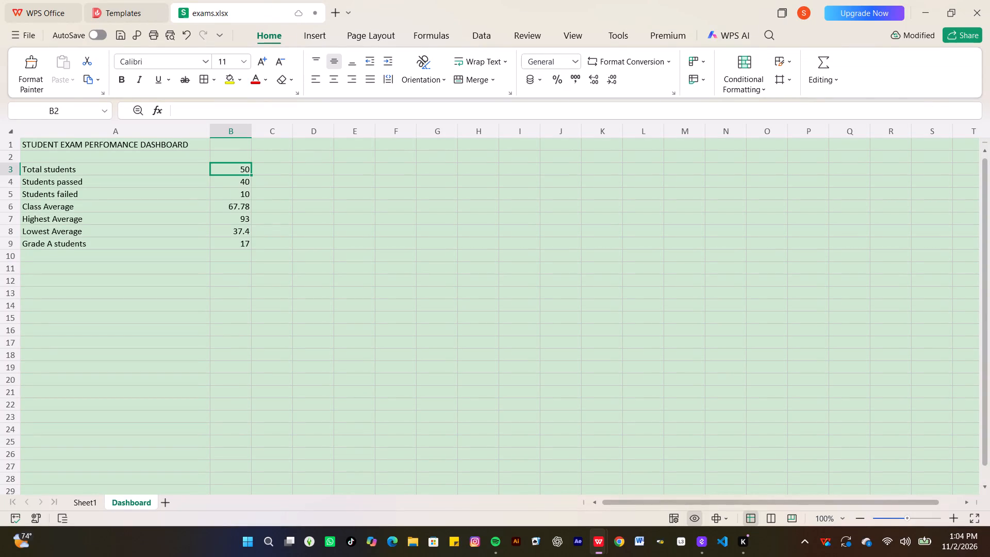
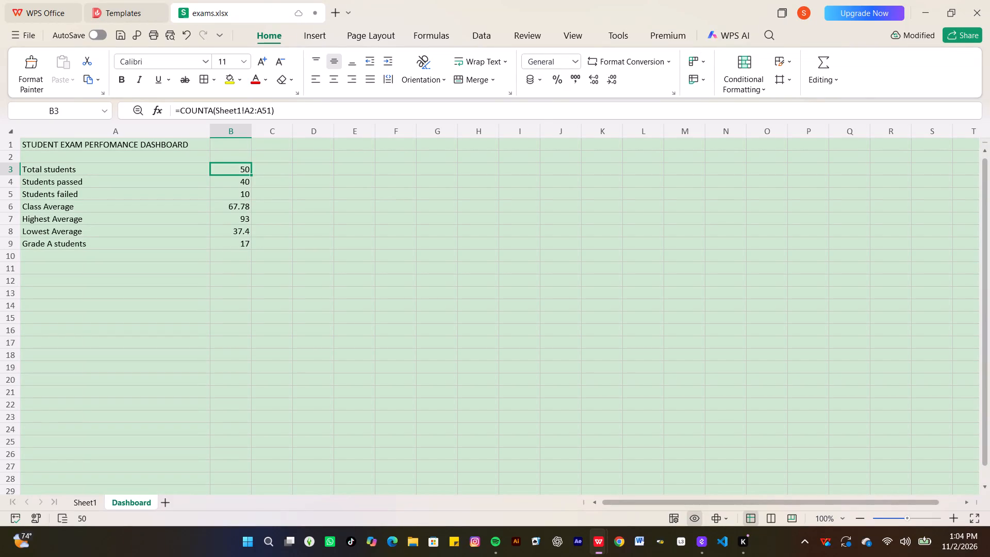
Save the exams.xlsx workbook with the Dashboard sheet.
{"action": "key", "text": "ctrl+s"}
{"action": "key", "text": "ctrl+s"}
{"action": "key", "text": "ctrl+s"}
{"action": "key", "text": "ctrl+s"}
{"action": "key", "text": "ctrl+s"}
{"action": "key", "text": "ctrl+s"}
{"action": "key", "text": "ctrl+s"}
{"action": "key", "text": "ctrl+s"}
{"action": "key", "text": "ctrl+s"}
{"action": "key", "text": "ctrl+s"}
{"action": "key", "text": "ctrl+s"}
{"action": "key", "text": "ctrl+s"}
{"action": "key", "text": "ctrl+s"}
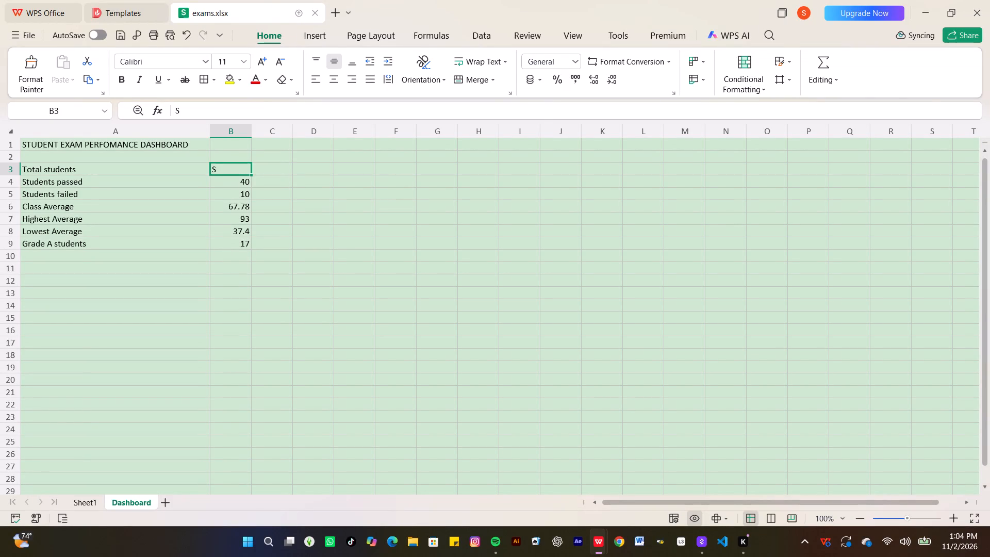
Clear the stray S from the Total students cell B3 and save the workbook again.
{"action": "key", "text": "BackSpace"}
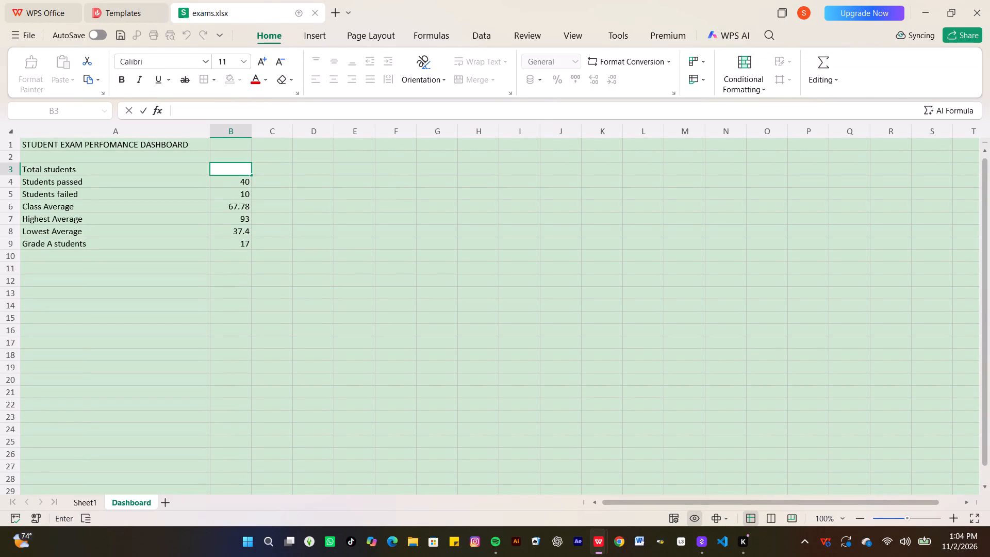
{"action": "key", "text": "ctrl+s"}
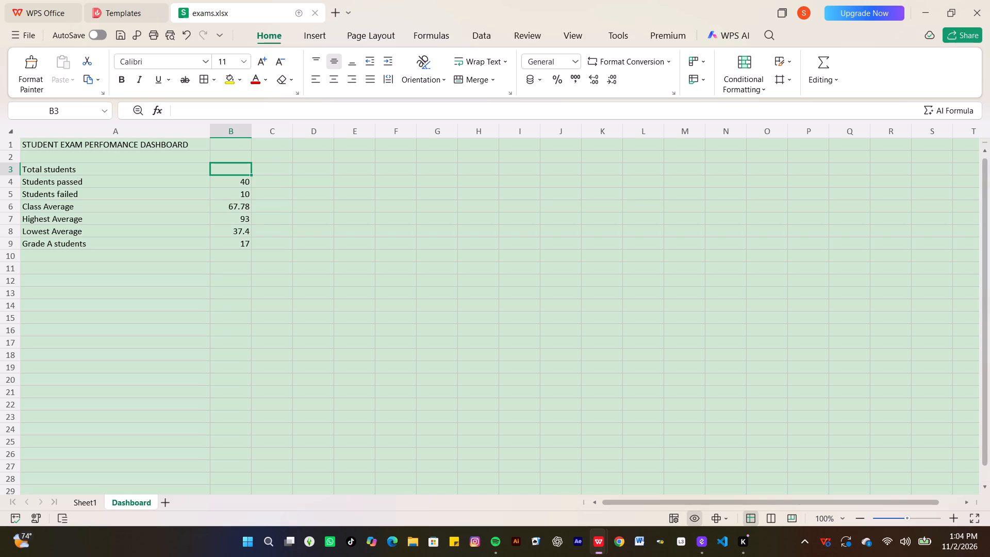
Close the exams.xlsx workbook window.
{"action": "left_click", "coordinate": [988, 11]}
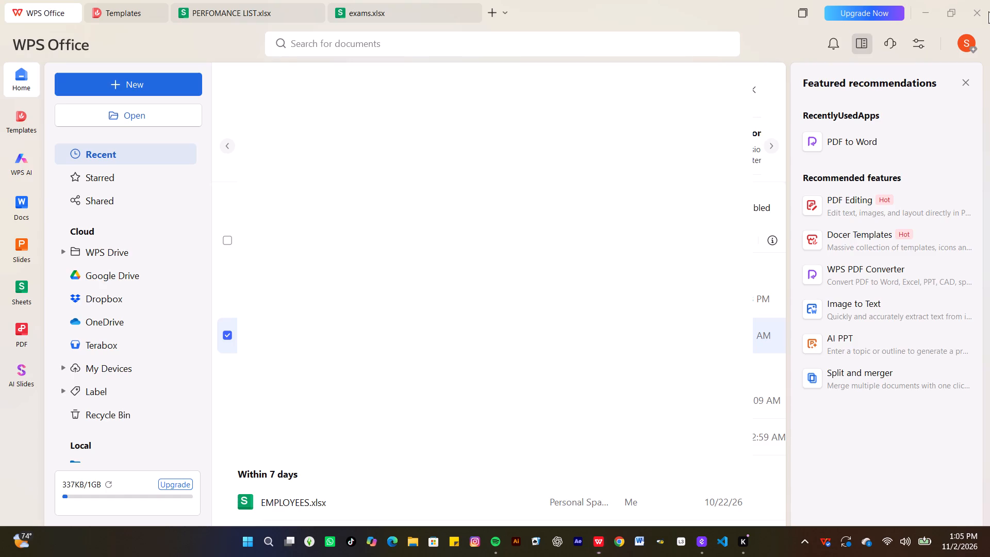